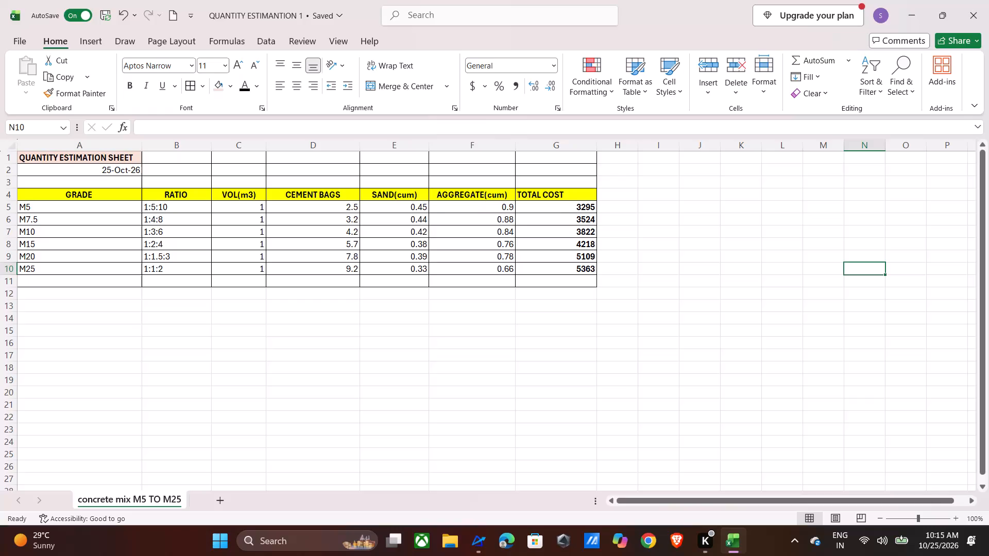
Add a new worksheet after the concrete mix sheet and rename it BRICK WORK.
left_click(219, 505)
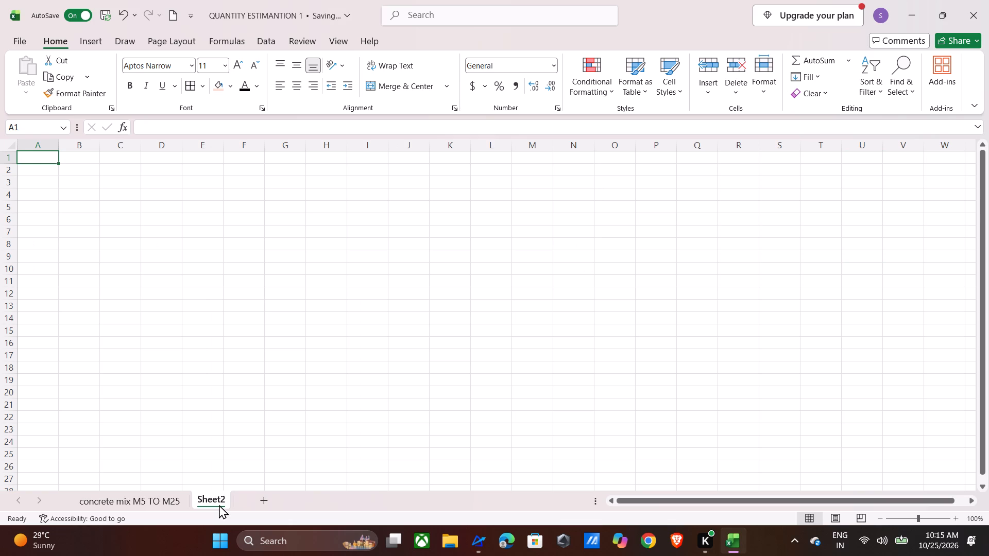
type("CE")
right_click(219, 505)
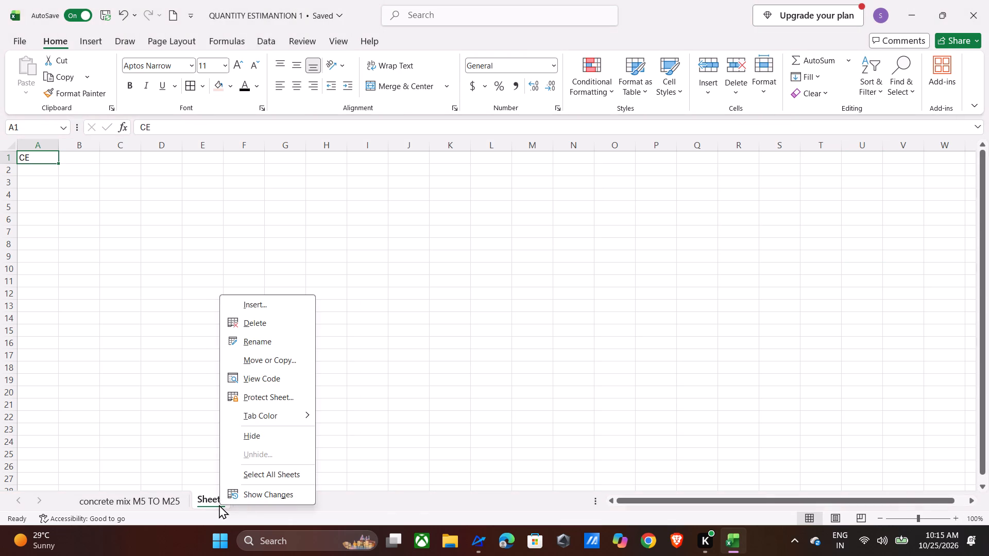
left_click(271, 342)
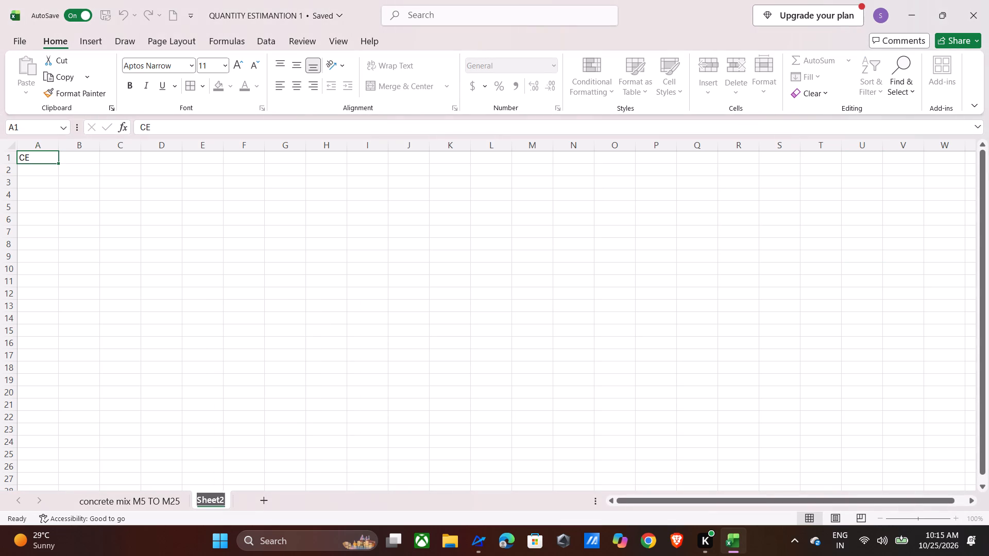
type("BRICK")
key("space")
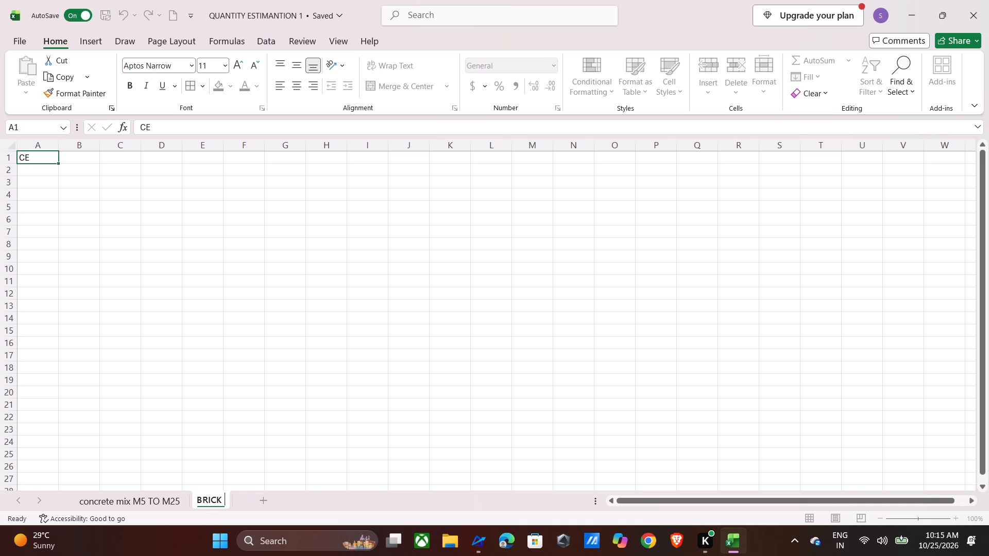
type("WORK")
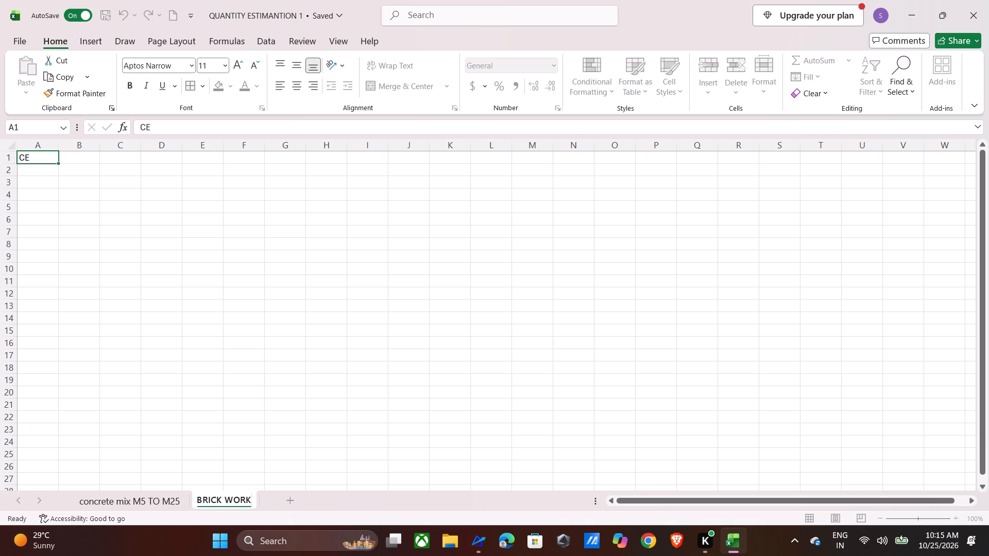
key("Return")
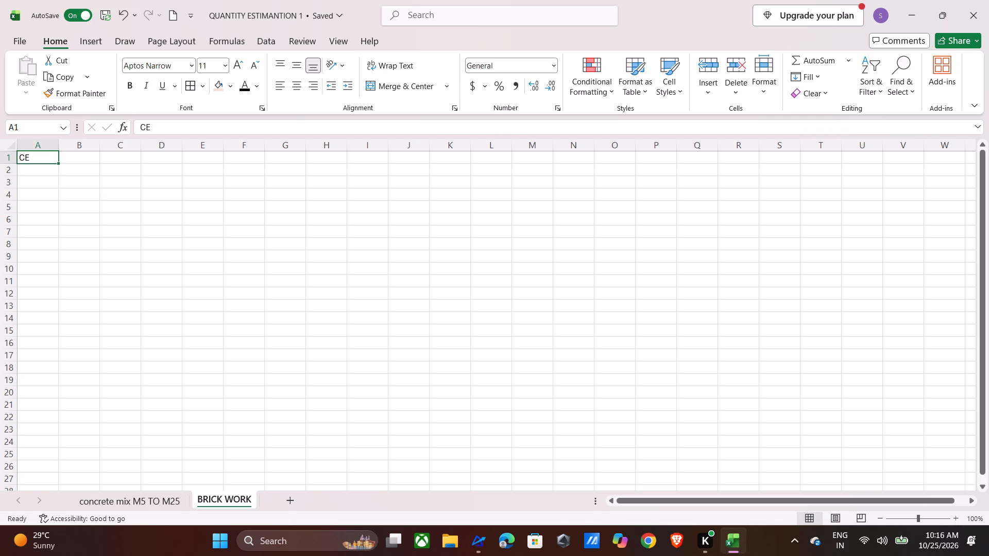
Clear the stray text CE from cell A1 of the BRICK WORK sheet.
left_click(38, 160)
key("BackSpace")
key("BackSpace")
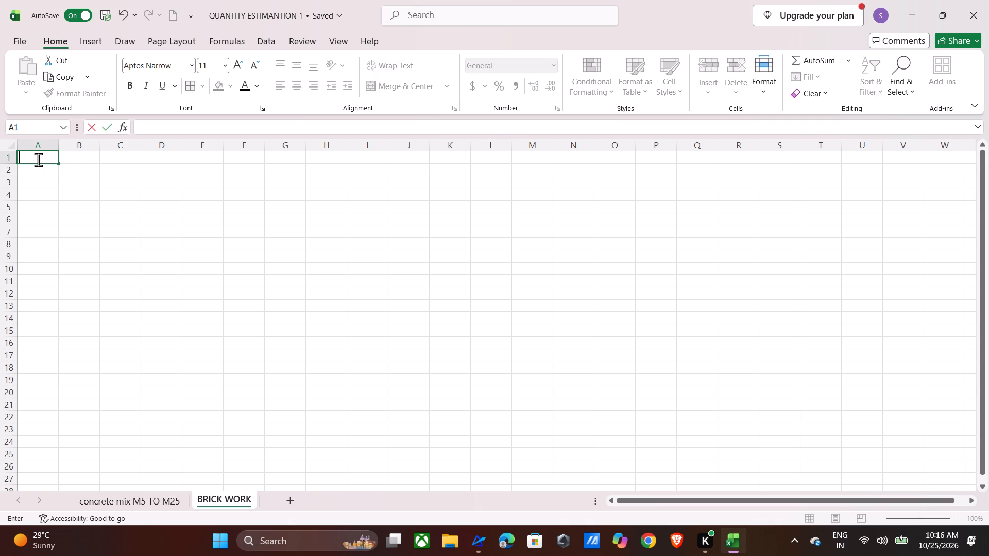
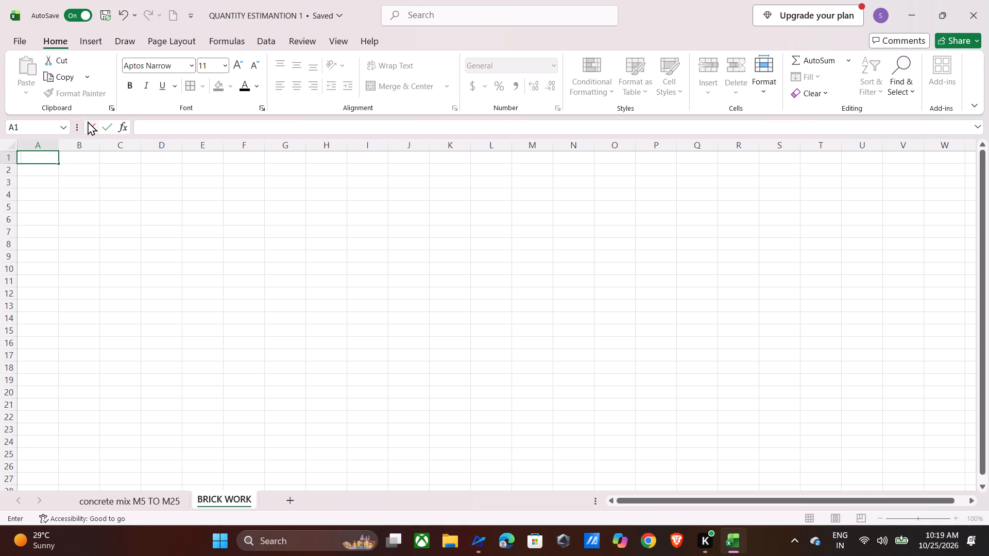
Enter the bold column header WALL TYPE in cell A1 of the BRICK WORK sheet.
left_click(38, 156)
left_click(135, 87)
type("WA")
type("LL")
key("space")
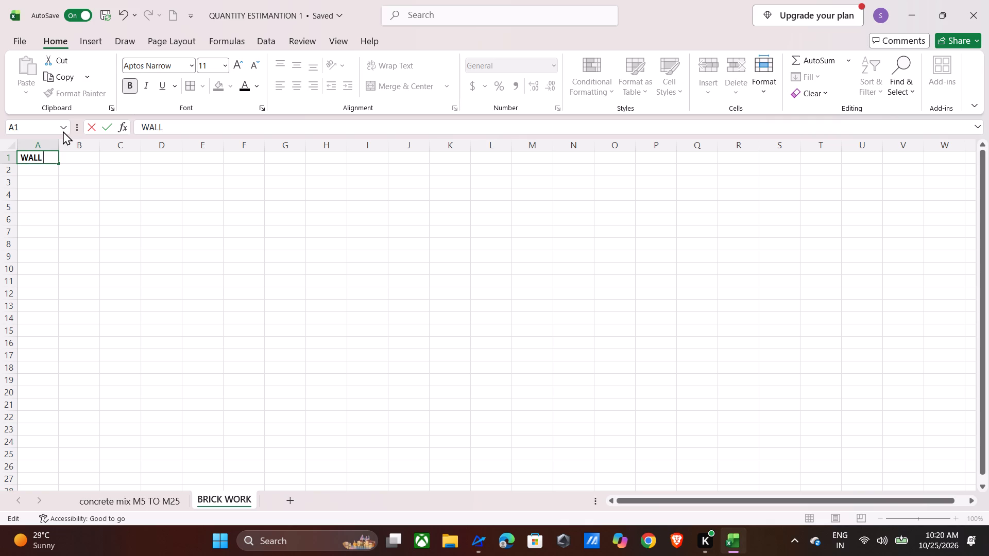
type("TYPE")
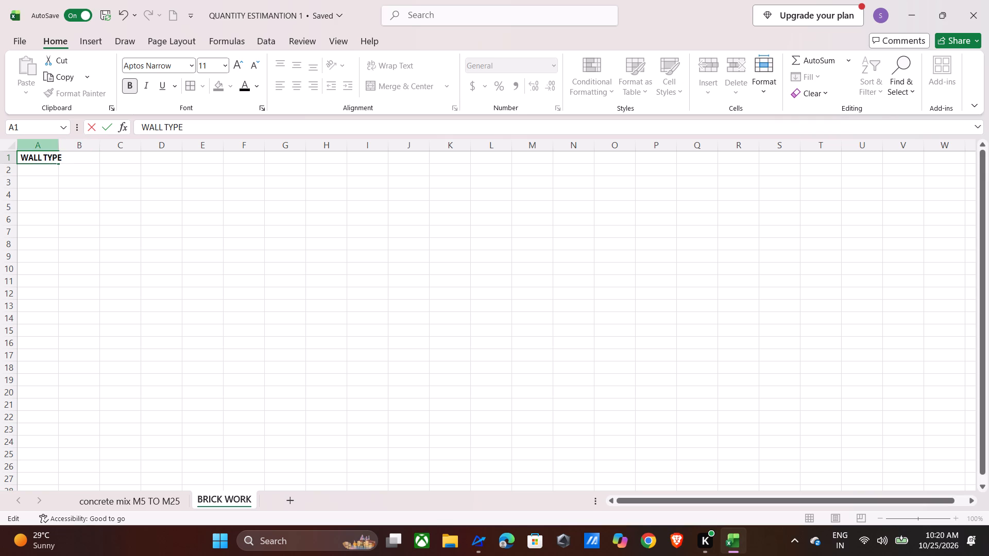
key("Return")
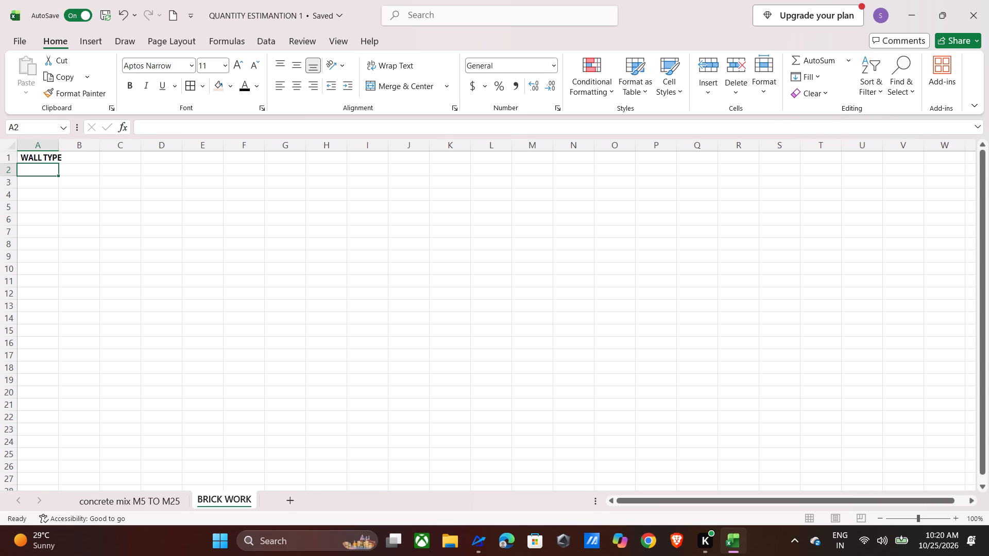
Widen column A so the WALL TYPE header fits inside it, and widen column B slightly more than column A.
left_click_drag(59, 144, 73, 145)
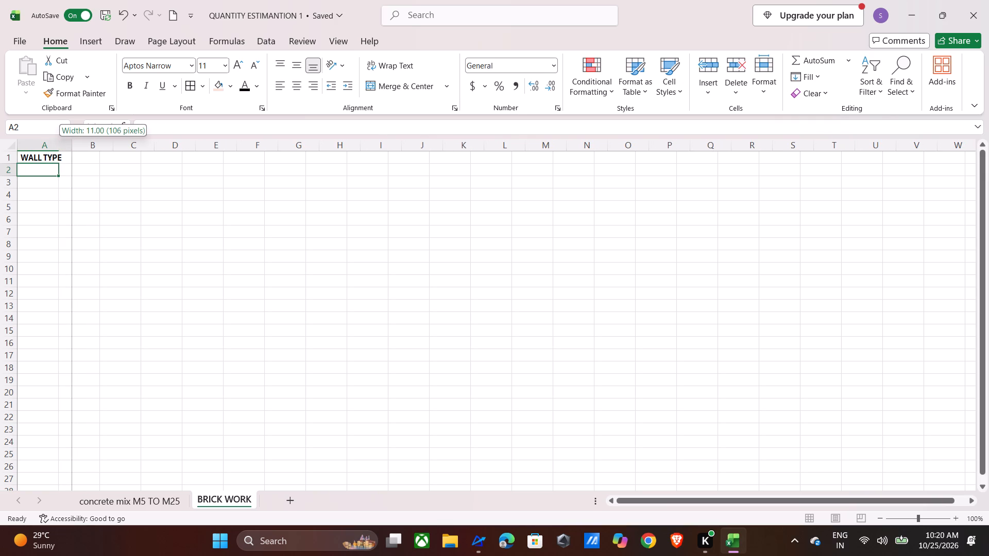
left_click_drag(73, 145, 74, 145)
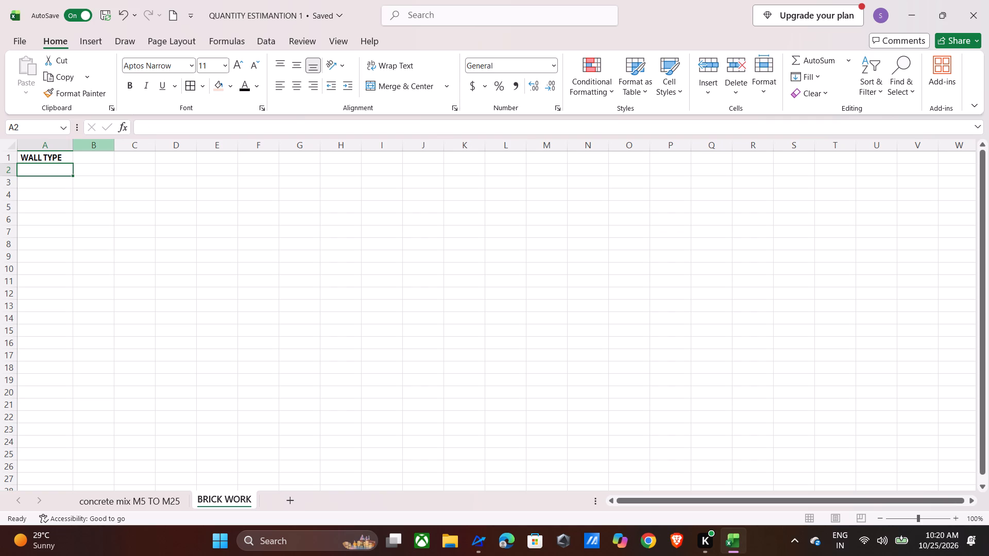
left_click_drag(113, 146, 131, 146)
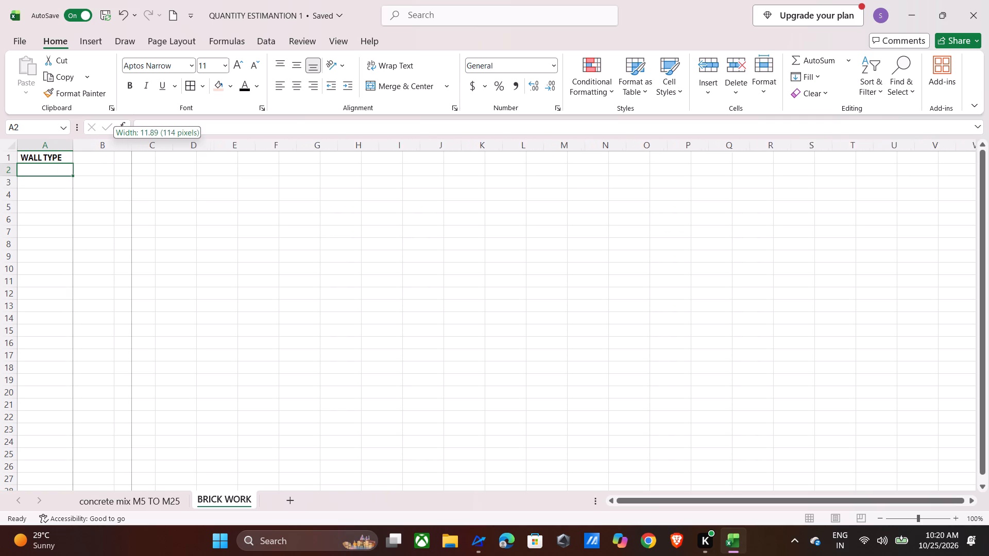
left_click_drag(131, 146, 138, 146)
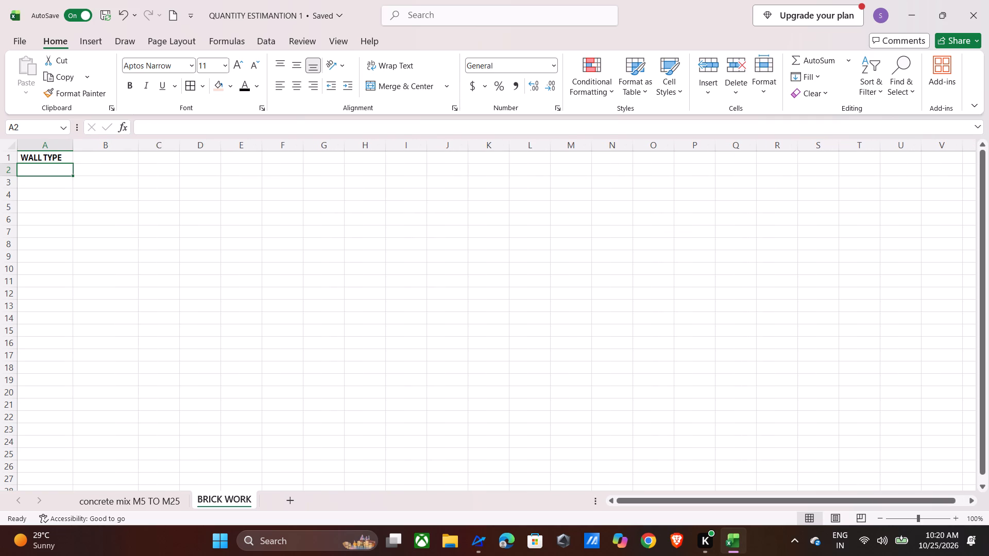
Enter the bold column headers LENGTH in cell B1 and HEIGHT in cell C1.
left_click(98, 159)
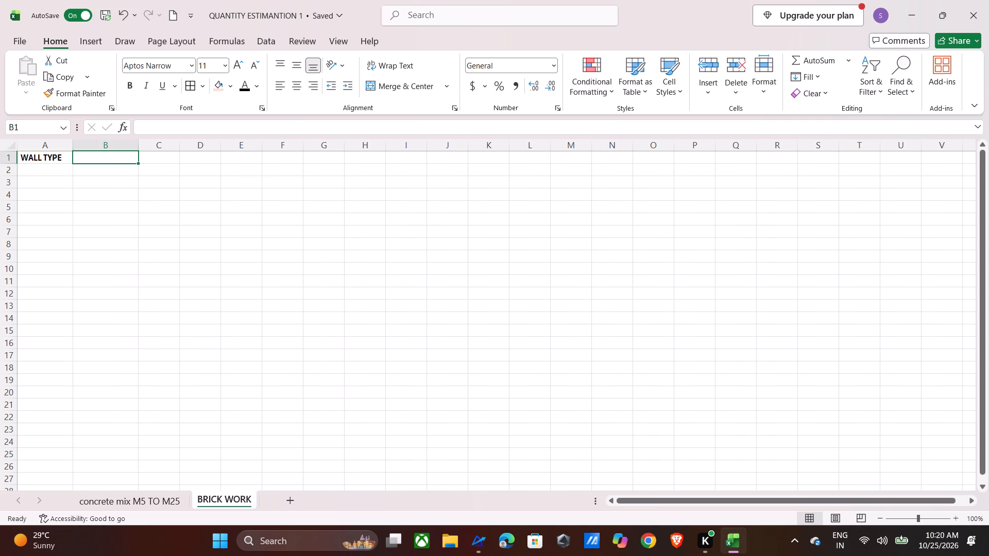
left_click(133, 85)
type("LENTH")
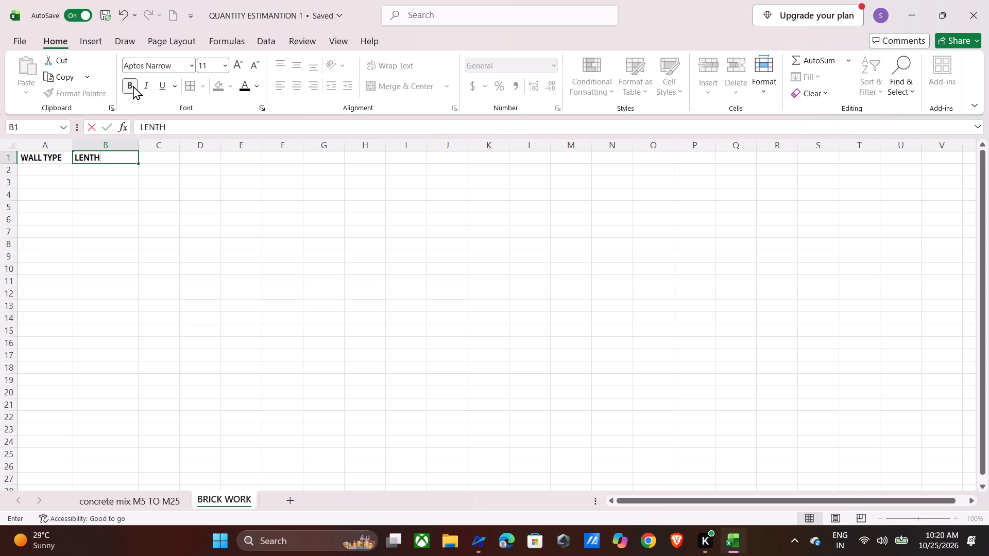
key("BackSpace")
key("BackSpace")
type("GHT")
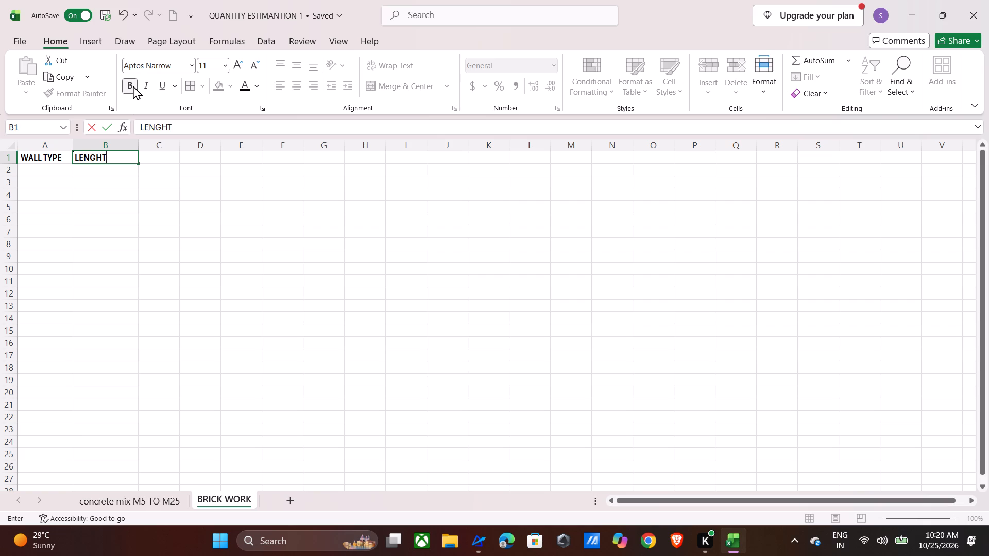
key("BackSpace")
key("BackSpace")
type("TH")
key("Right")
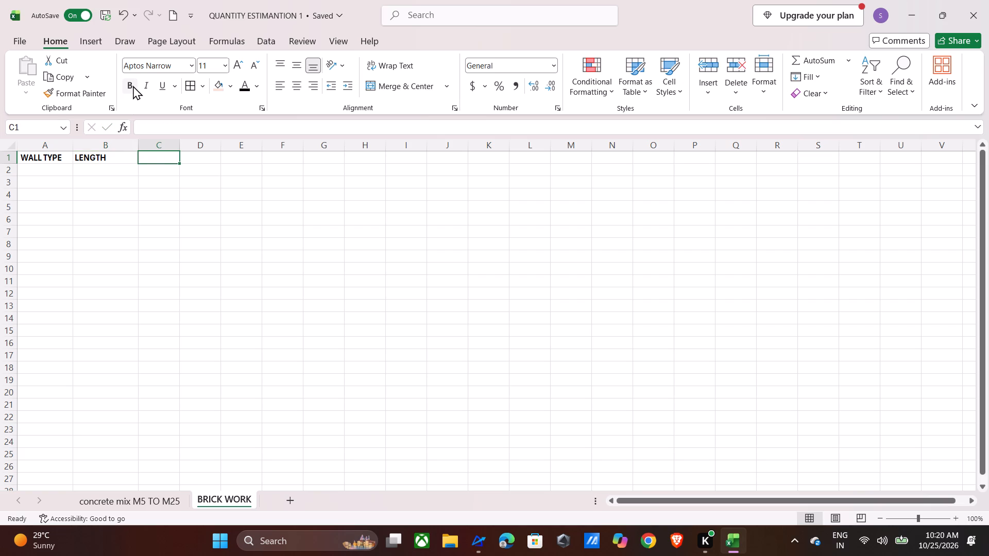
left_click(133, 85)
type("HEI")
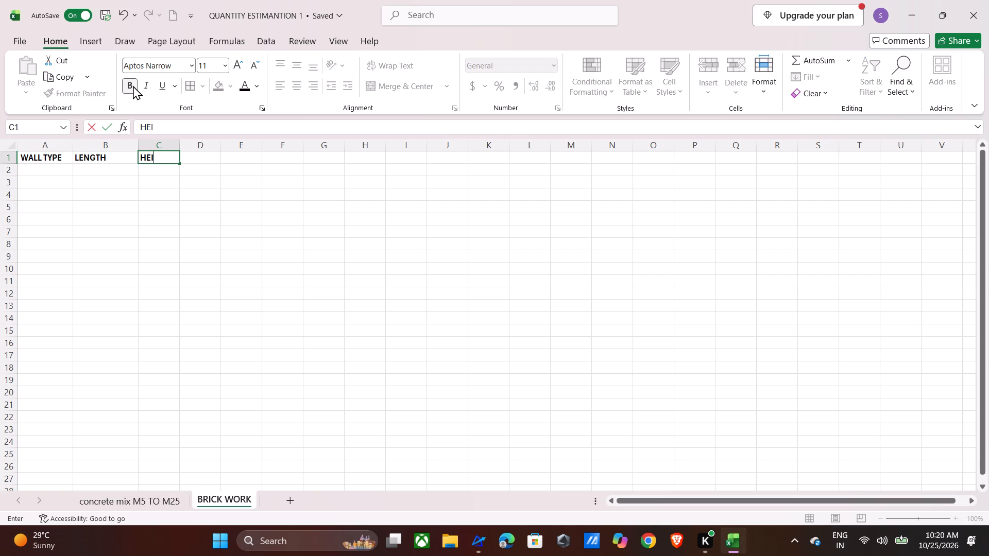
type("GHT")
Enter the bold column header TICKNESS in cell D1 and widen column D slightly to fit it.
left_click(199, 158)
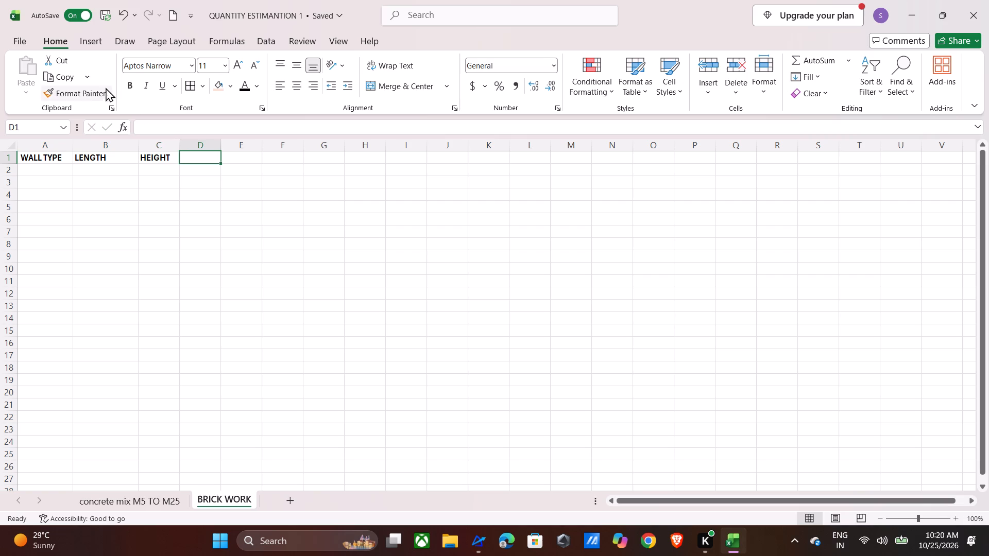
left_click(134, 85)
type("TICKNESS")
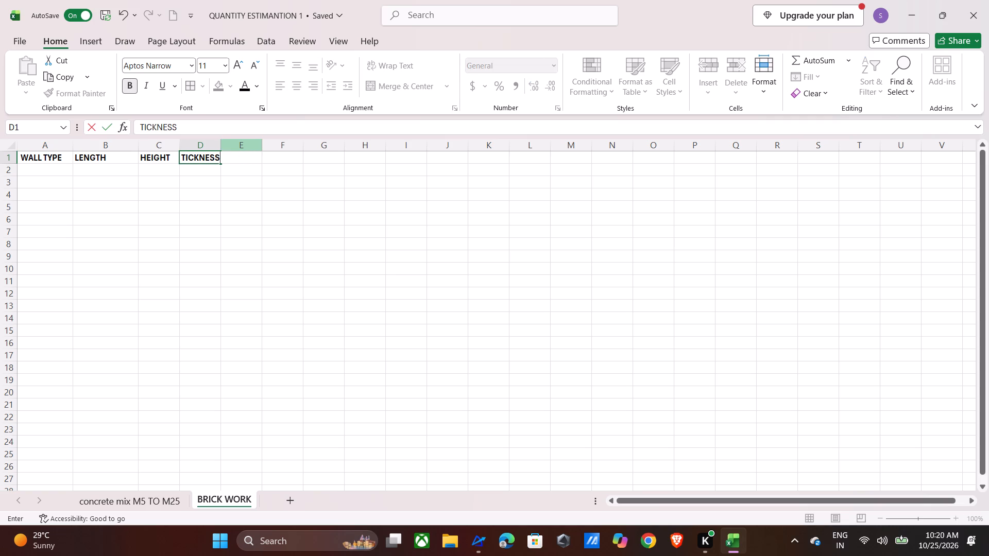
key("Return")
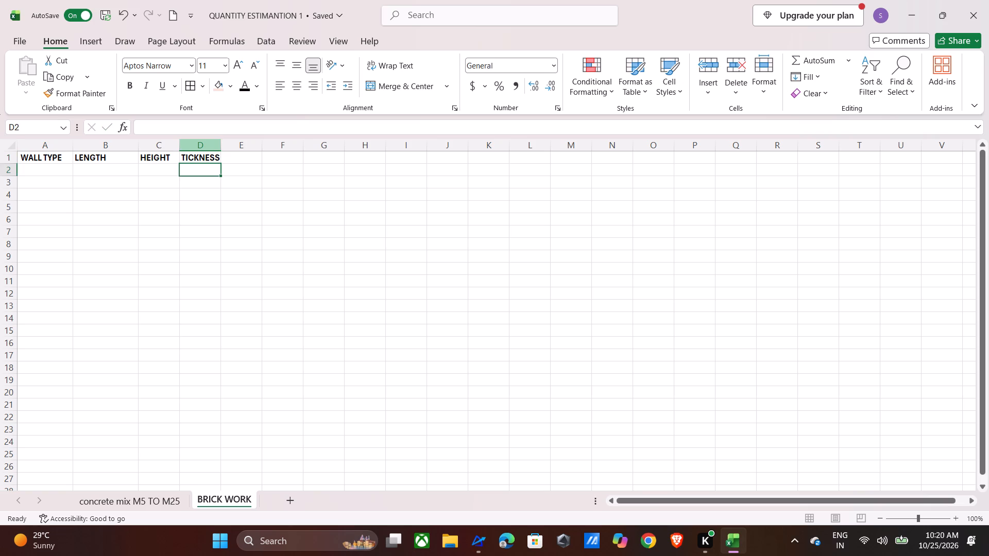
left_click_drag(221, 145, 229, 144)
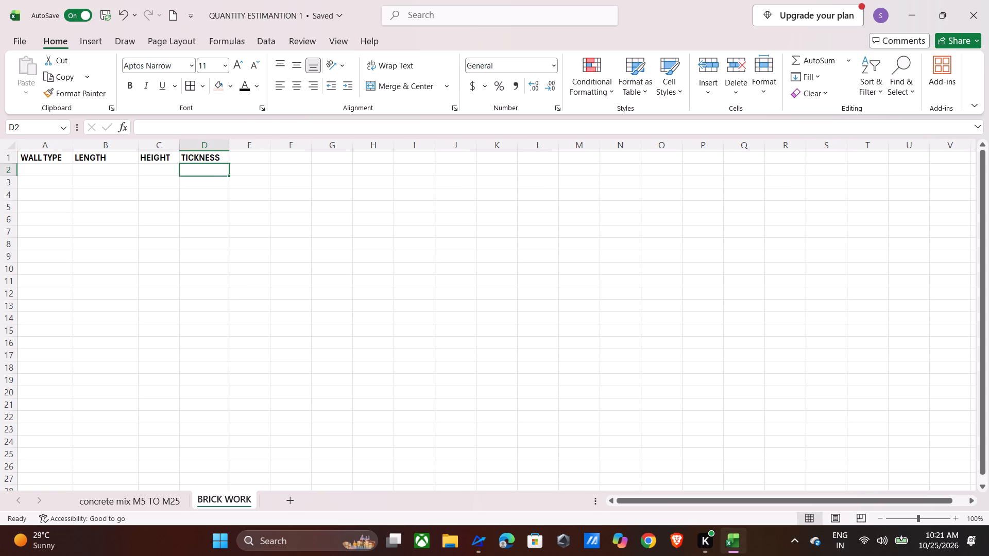
Enter the bold column header VOLUME(m3) in cell E1.
left_click(241, 155)
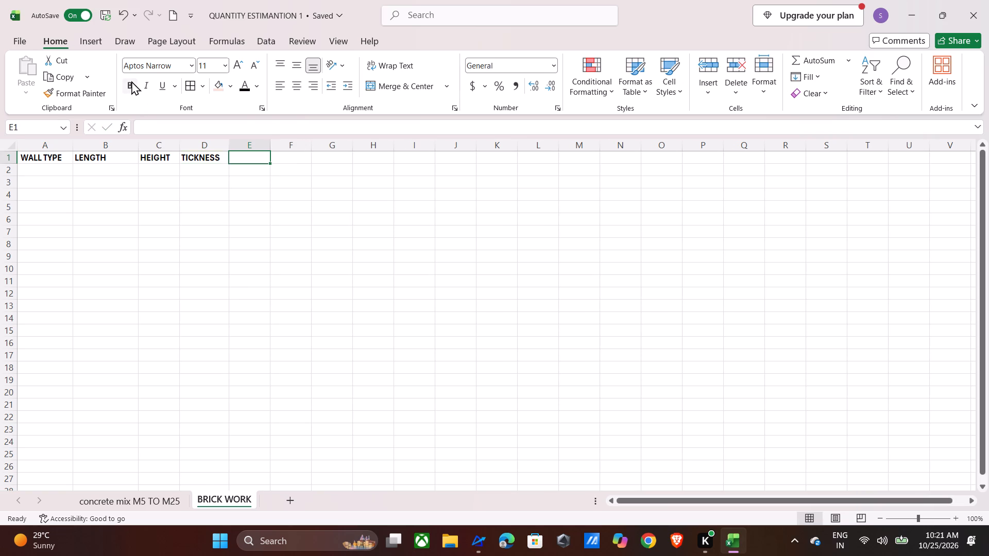
left_click(131, 81)
left_click(242, 155)
type("VOL")
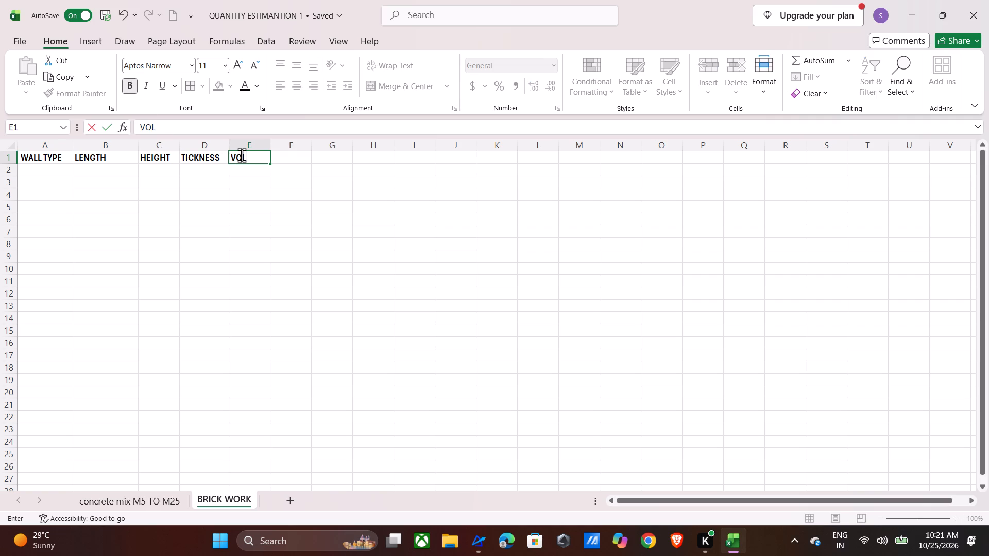
type("UME")
key("shift+parenleft")
key("m")
key("3")
key("shift+parenright")
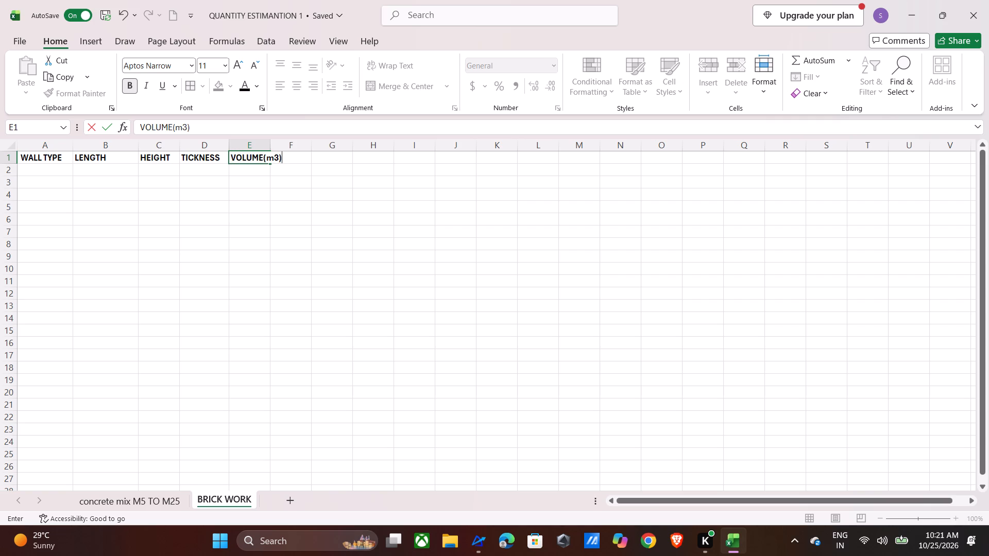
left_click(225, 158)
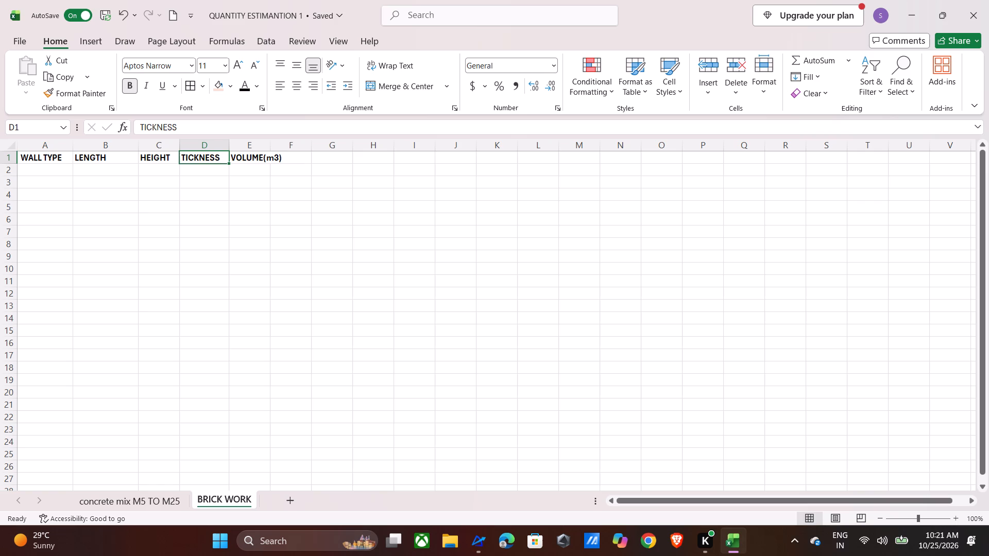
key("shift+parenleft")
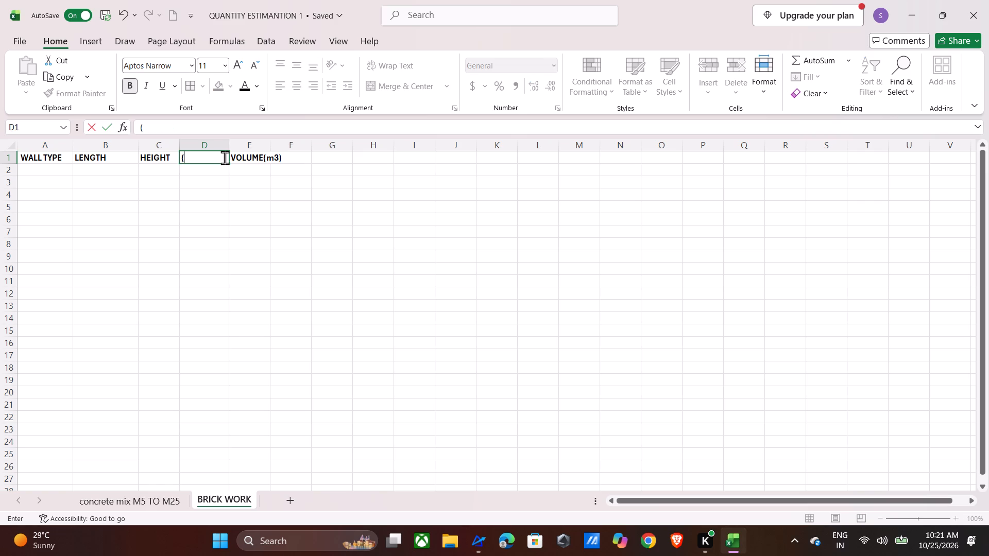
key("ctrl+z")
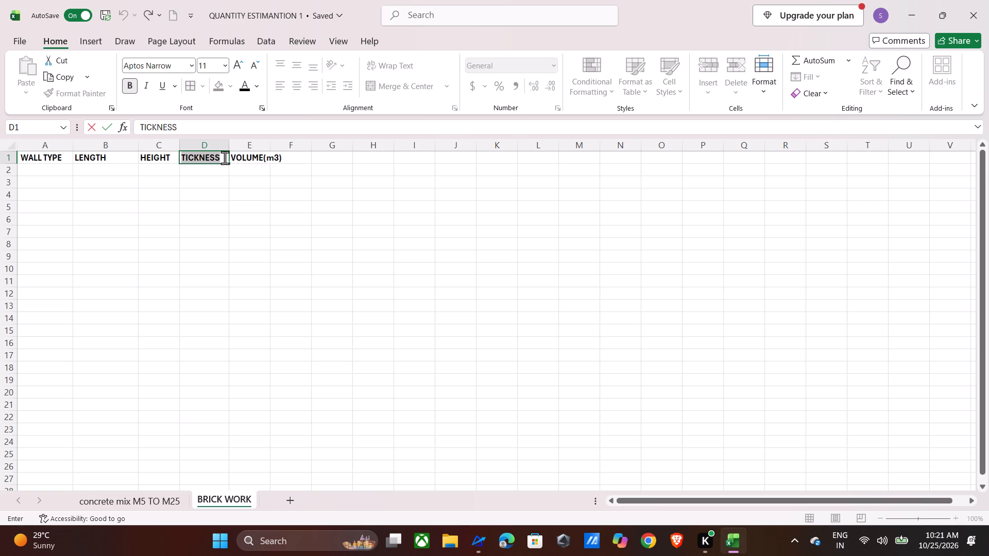
Add the unit (m) to the thickness header in D1 so it reads TICKNESS(m).
double_click(225, 158)
left_click(216, 158)
key("Right")
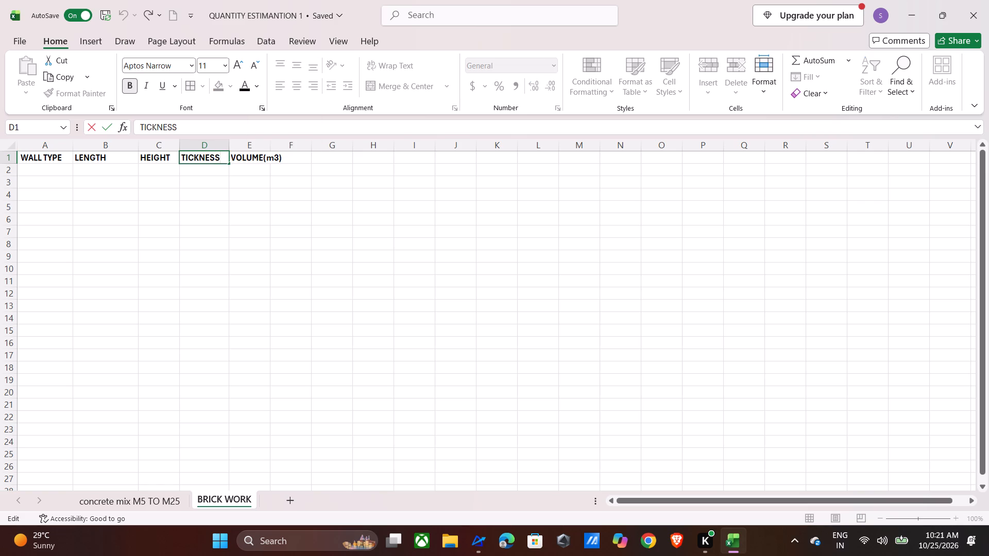
key("shift+parenleft")
key("m")
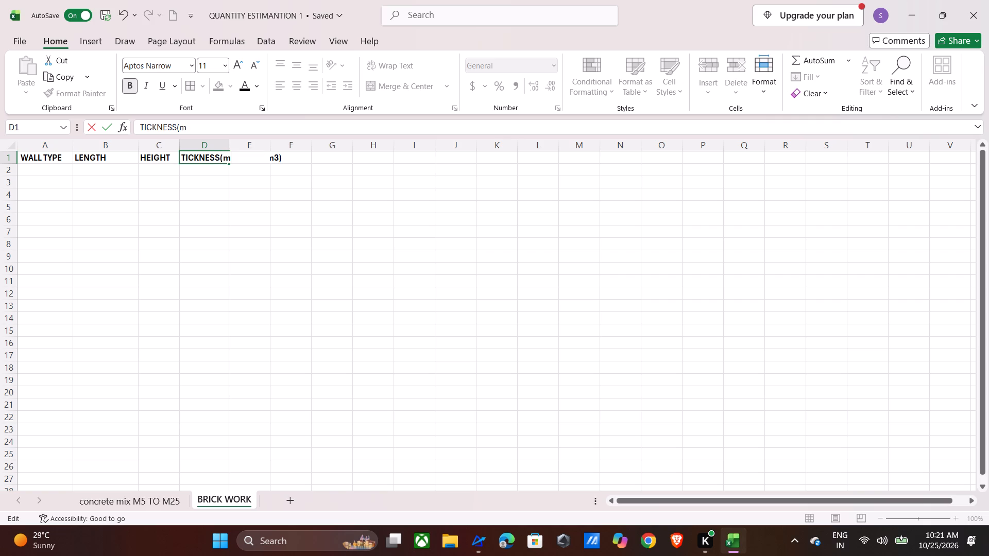
key("shift+parenright")
Add the unit (m) to the headers in C1 and B1, making them HEIGHT(m) and LENGTH(m).
double_click(169, 157)
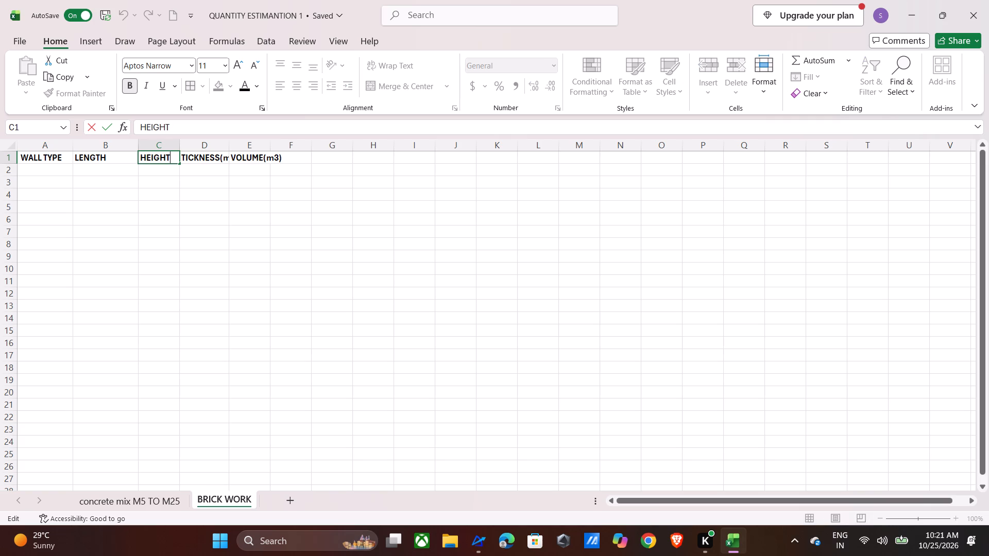
key("shift+parenleft")
key("m")
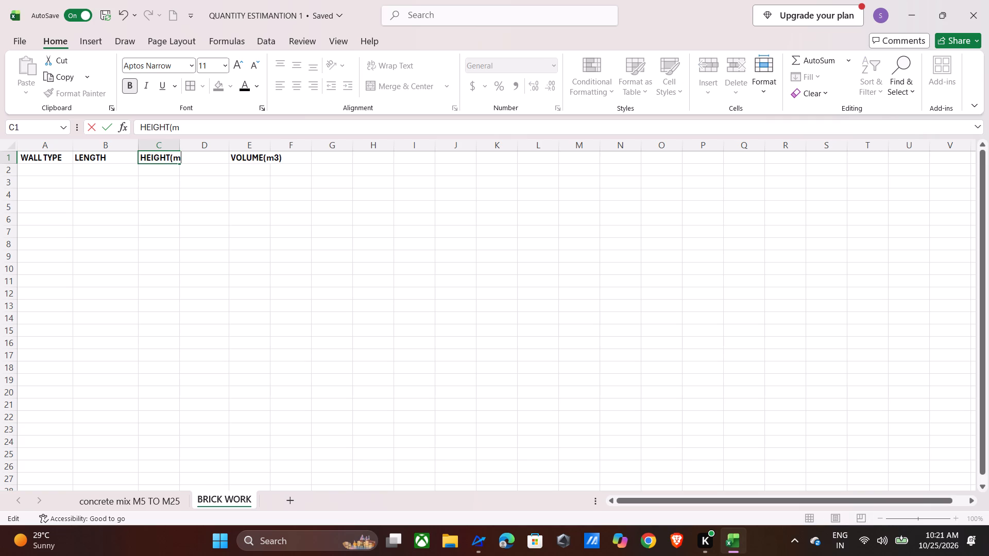
key("shift+parenright")
left_click(123, 160)
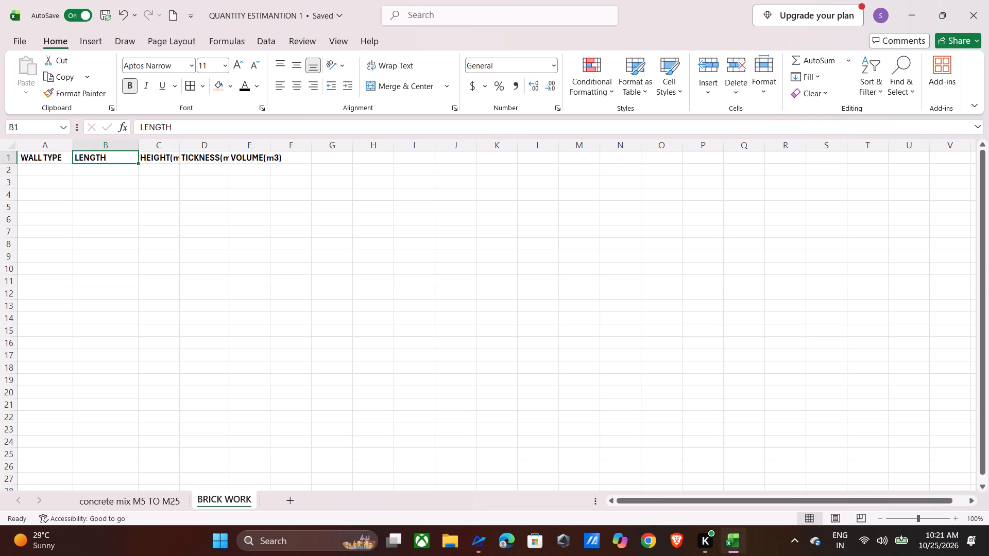
double_click(123, 160)
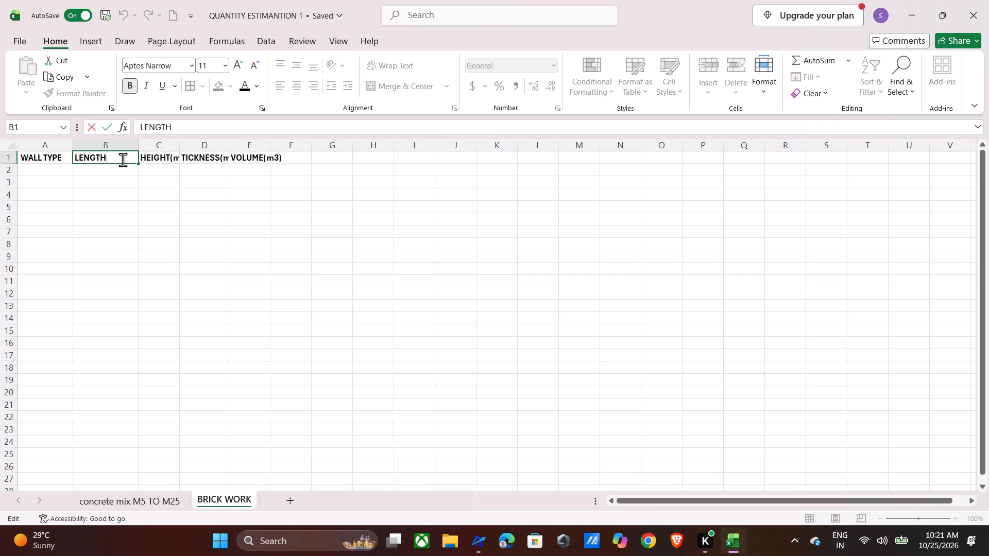
type("(m")
key("shift+parenright")
left_click(353, 181)
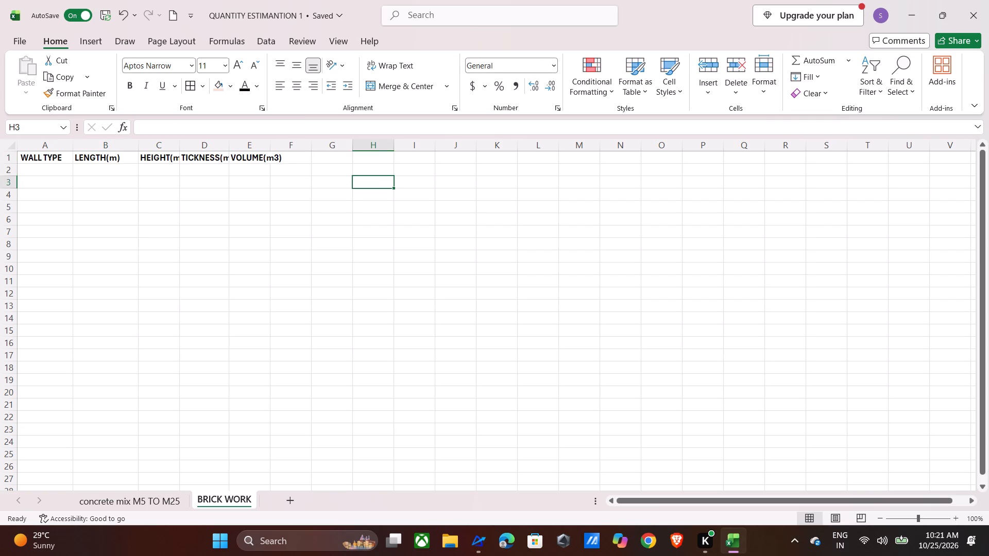
Widen columns E, D and C so the VOLUME(m3), TICKNESS(m) and HEIGHT(m) headers fit inside them.
left_click_drag(270, 146, 293, 142)
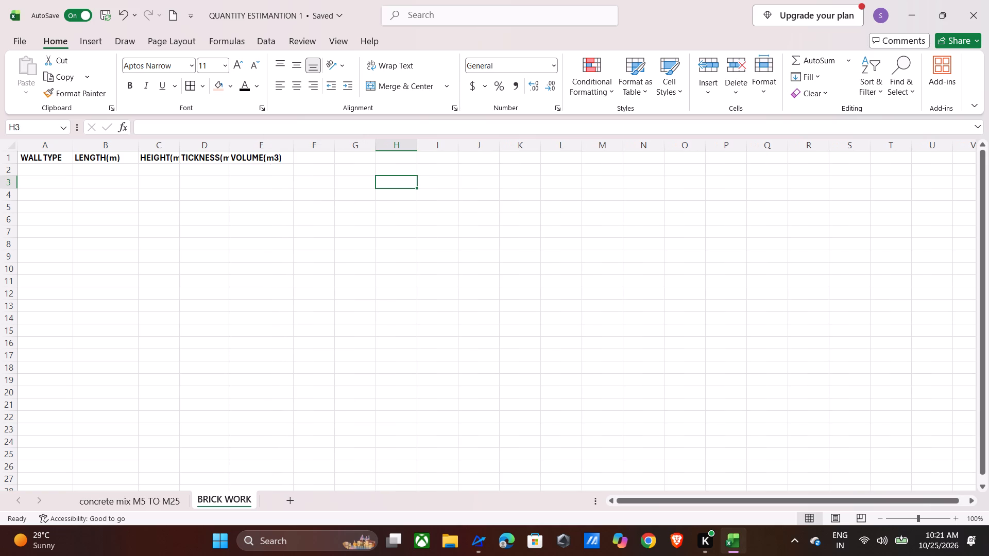
left_click_drag(230, 145, 237, 142)
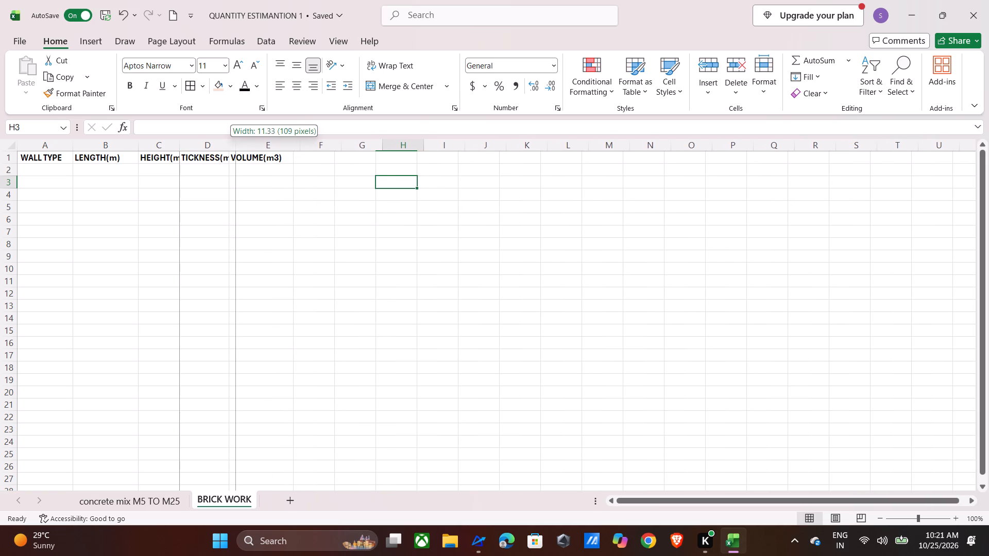
left_click_drag(237, 142, 242, 141)
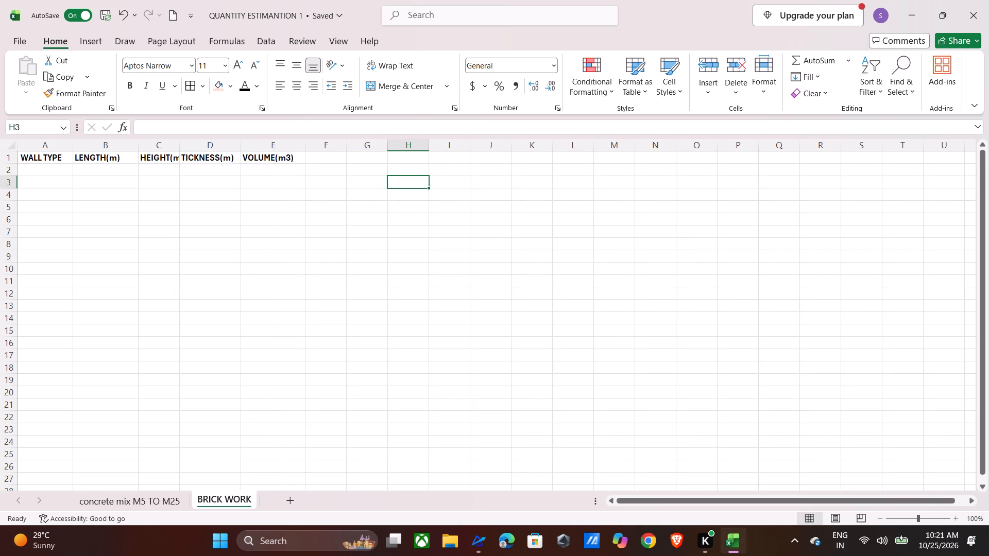
left_click_drag(177, 143, 189, 143)
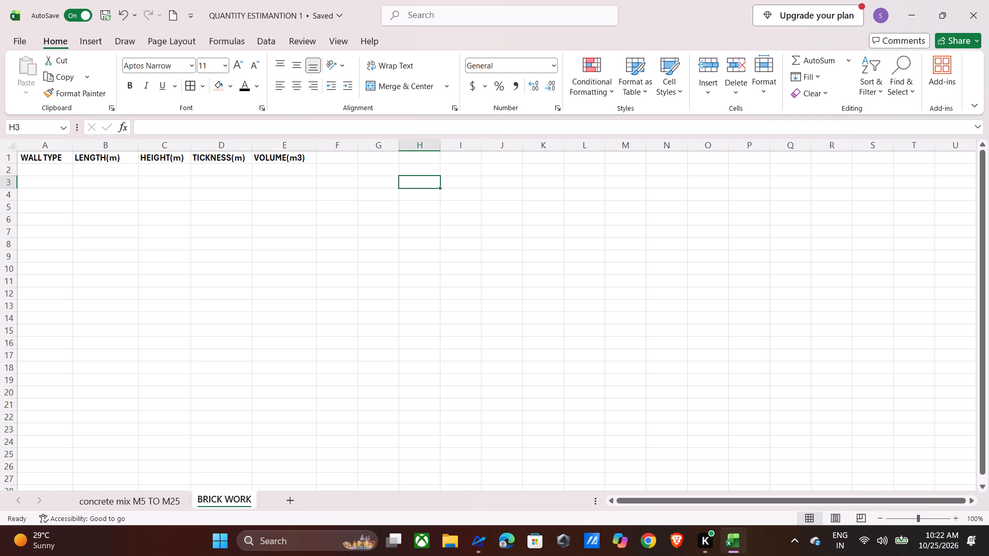
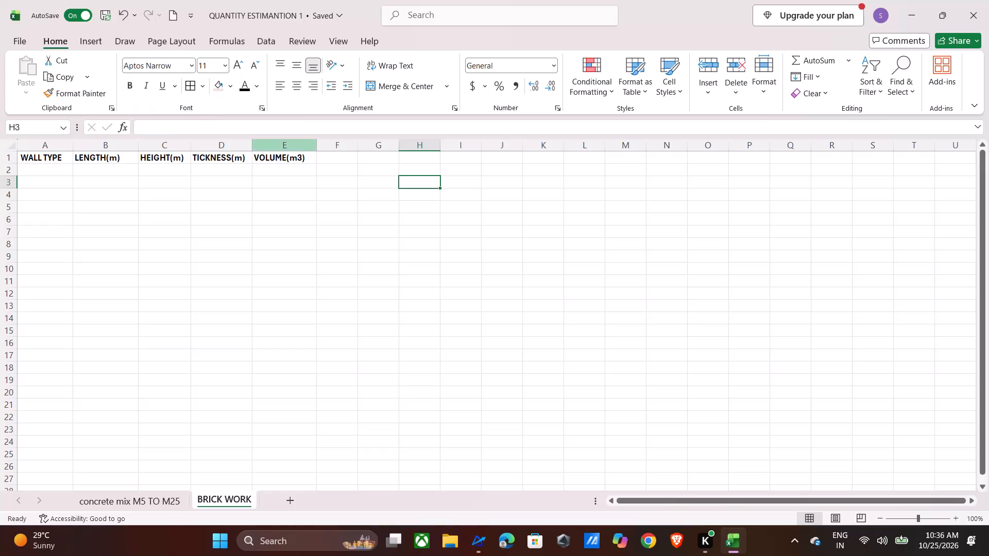
Widen column F and enter the bold header NO OF BRICKS in cell F1.
left_click_drag(355, 147, 390, 148)
left_click(359, 158)
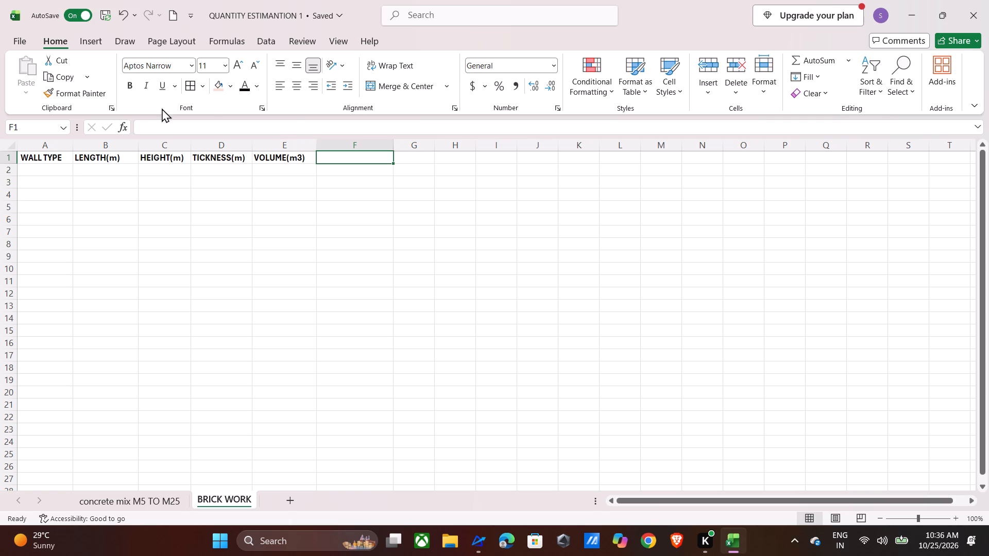
left_click(130, 87)
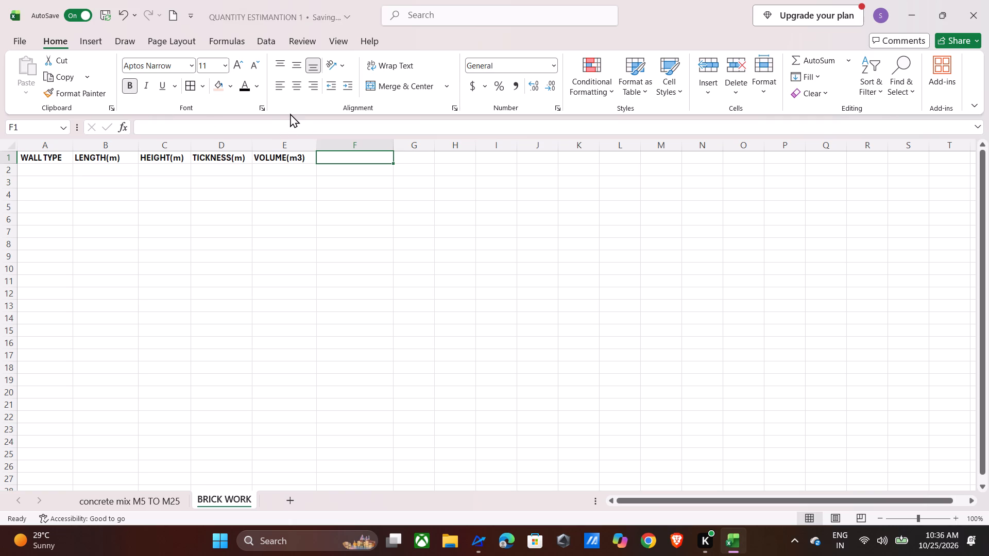
key("n")
key("BackSpace")
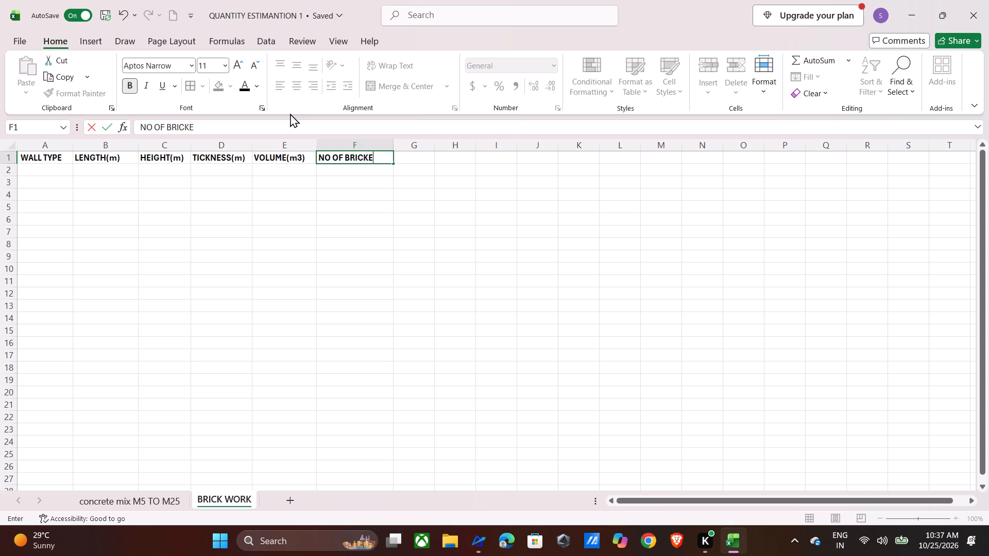
key("BackSpace")
key("s")
key("Right")
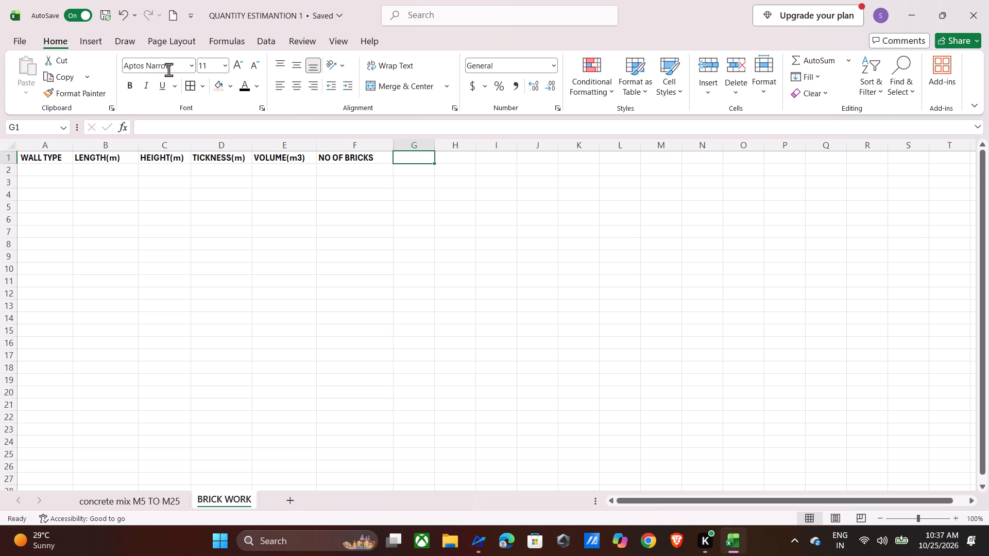
Enter the bold header CEMENT BAGS in cell G1 and widen column G to fit it.
left_click(133, 80)
left_click_drag(435, 142, 476, 138)
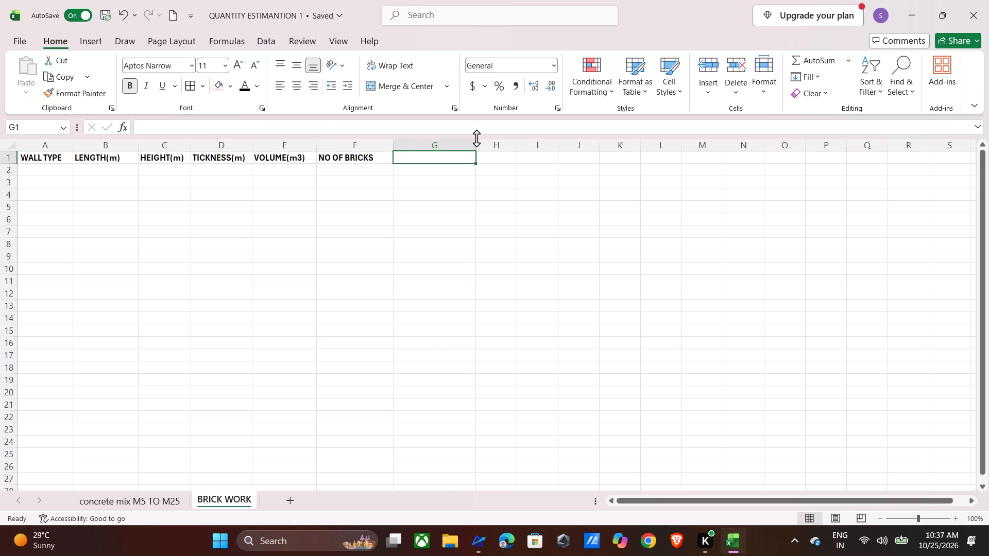
type("CEMENT BAGS")
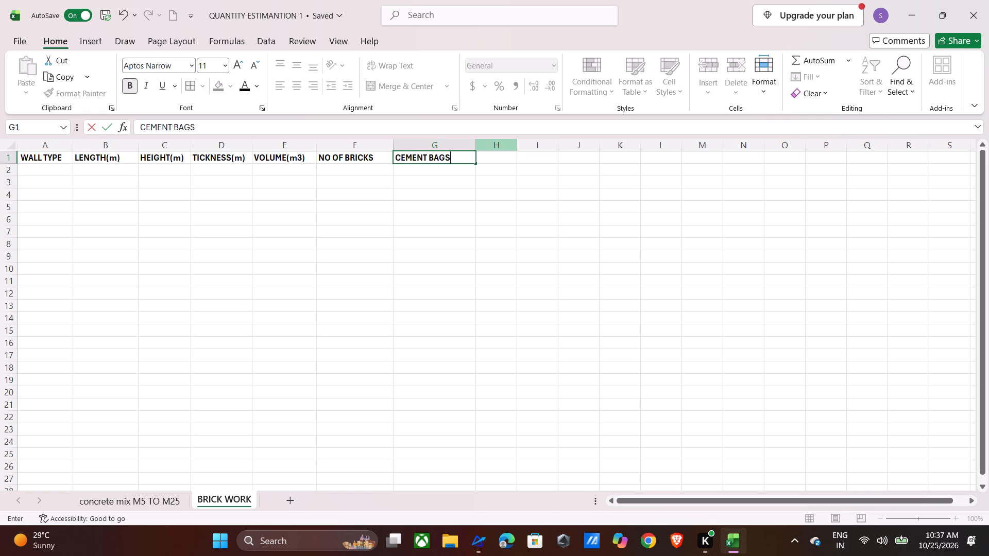
key("Right")
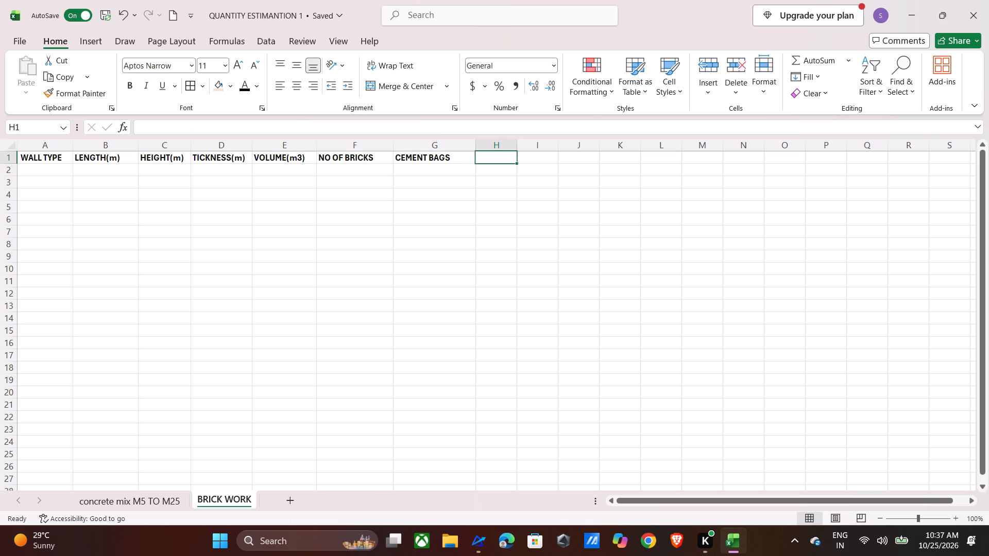
Widen column H and enter the bold header SAND(cum) in cell H1.
left_click_drag(517, 143, 549, 141)
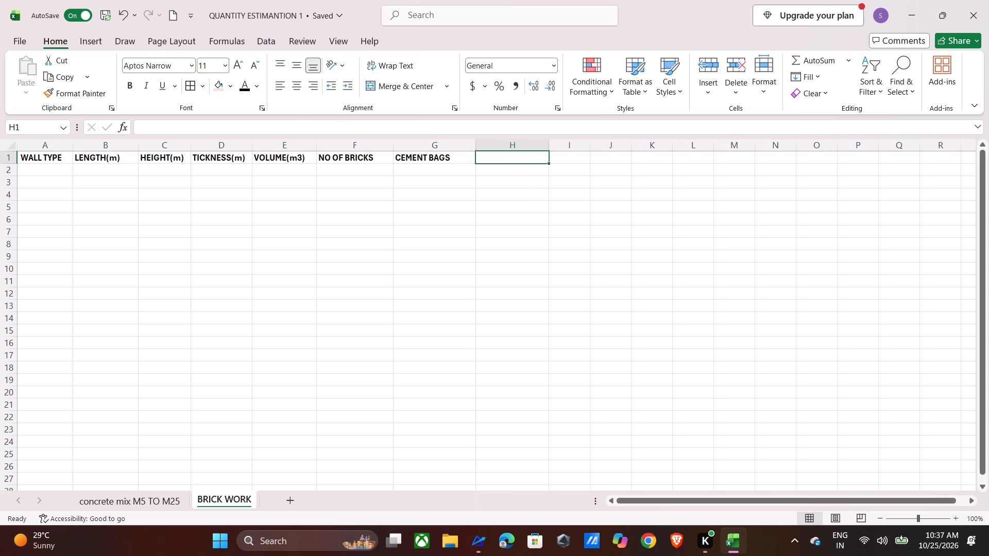
left_click(138, 82)
type("SA")
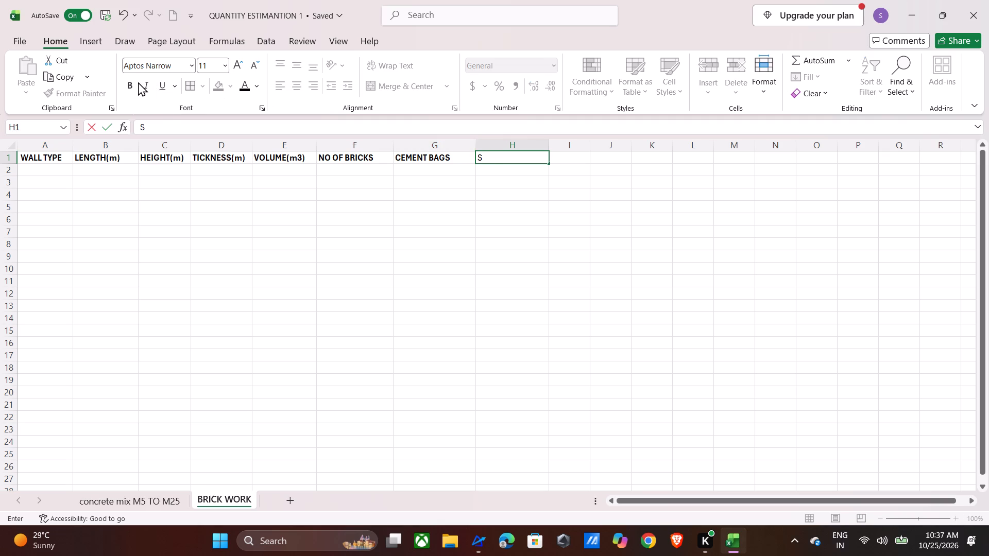
key("BackSpace")
key("BackSpace")
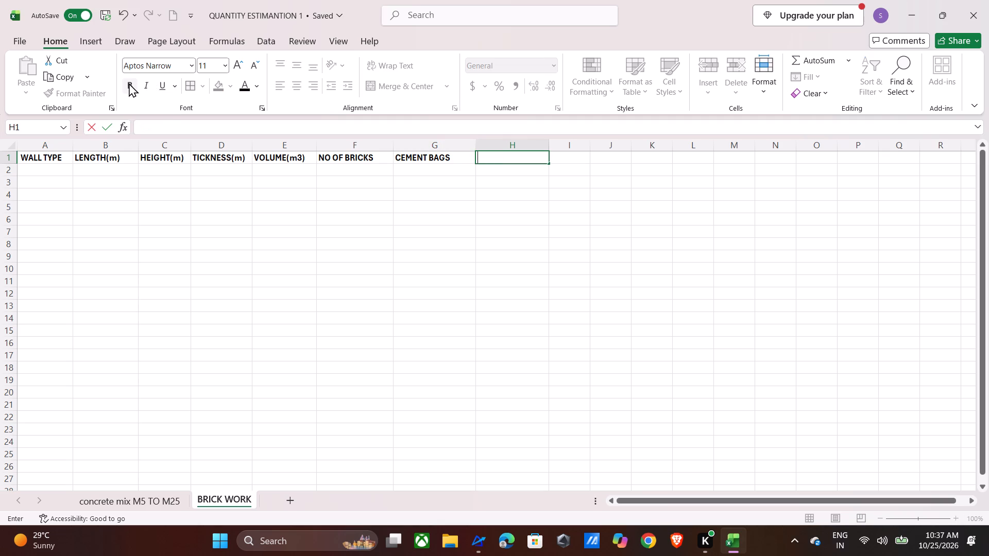
left_click(129, 83)
type("SA")
type("ND")
key("shift+parenleft")
type("cum")
key("shift+parenright")
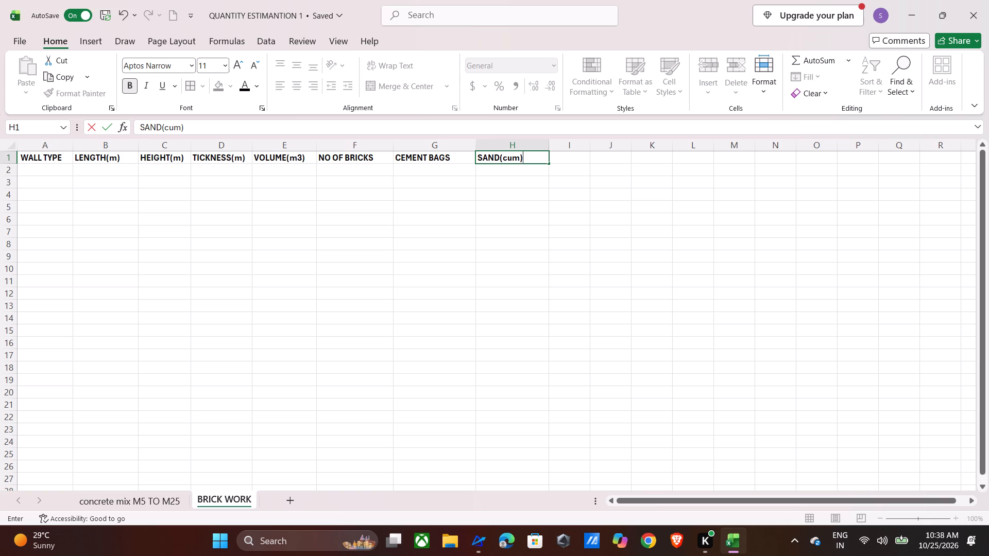
Enter Exterior wall as the first wall type in cell A2.
left_click(43, 171)
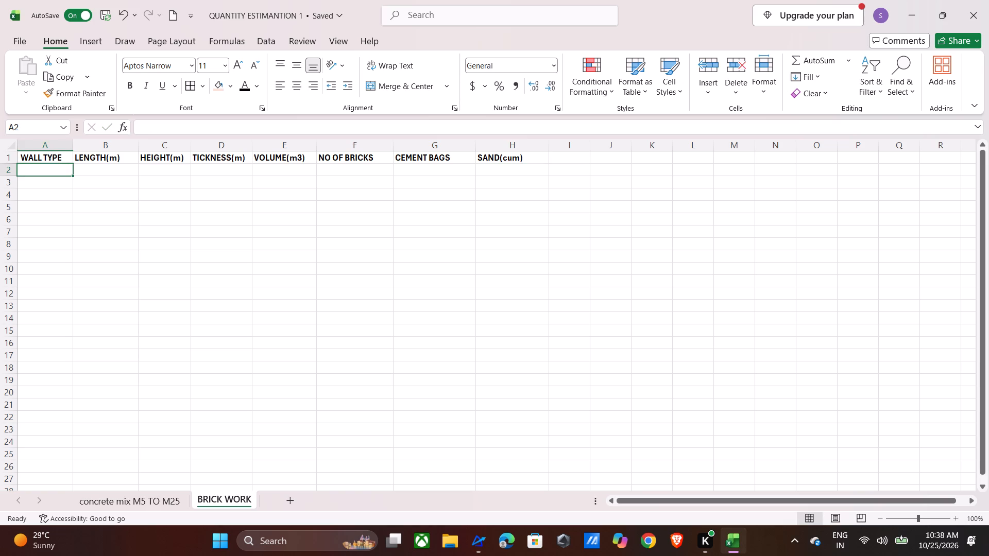
key("e")
type("xter")
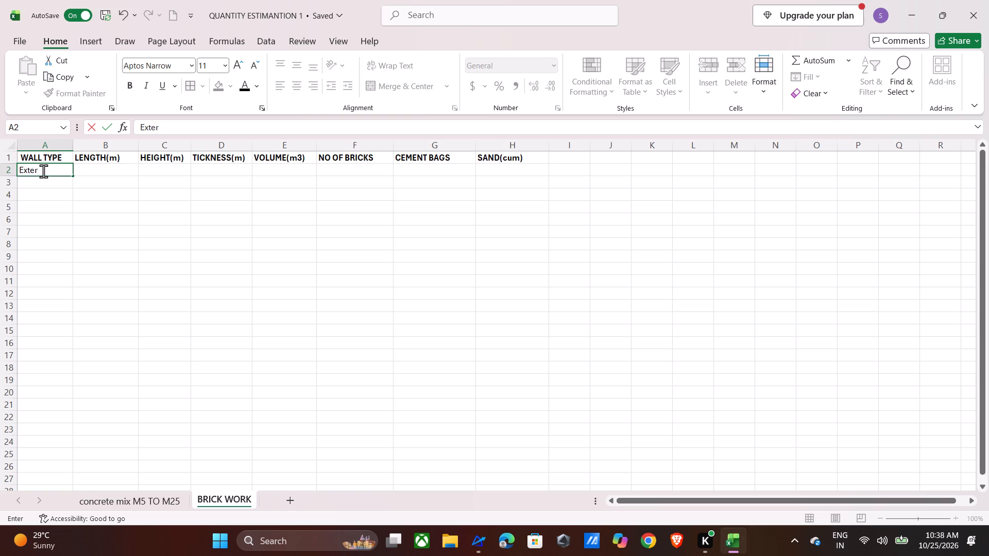
type("ior")
key("space")
type("wall")
key("Left")
key("Left")
key("Left")
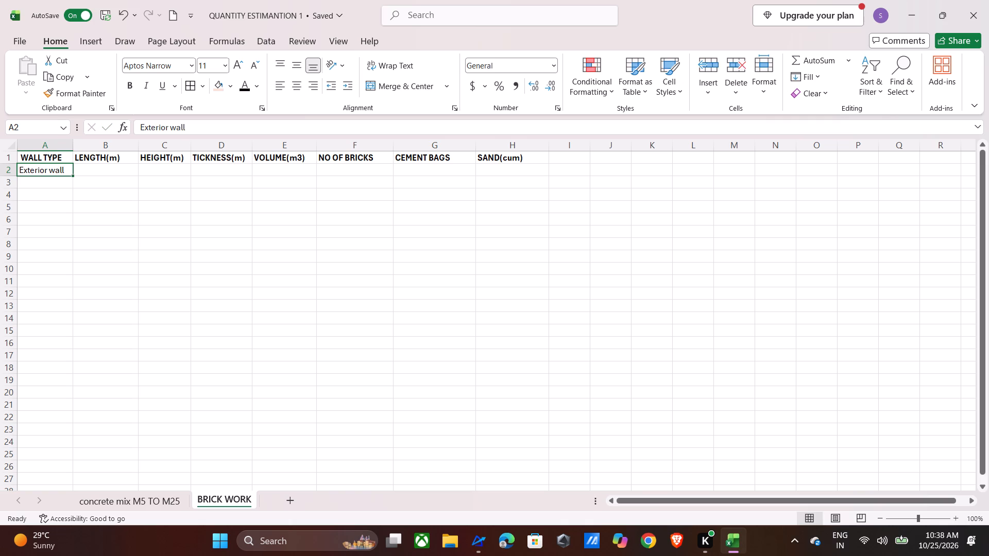
Capitalise the second word of the wall type in A2 so it reads Exterior Wall.
double_click(60, 169)
key("Left")
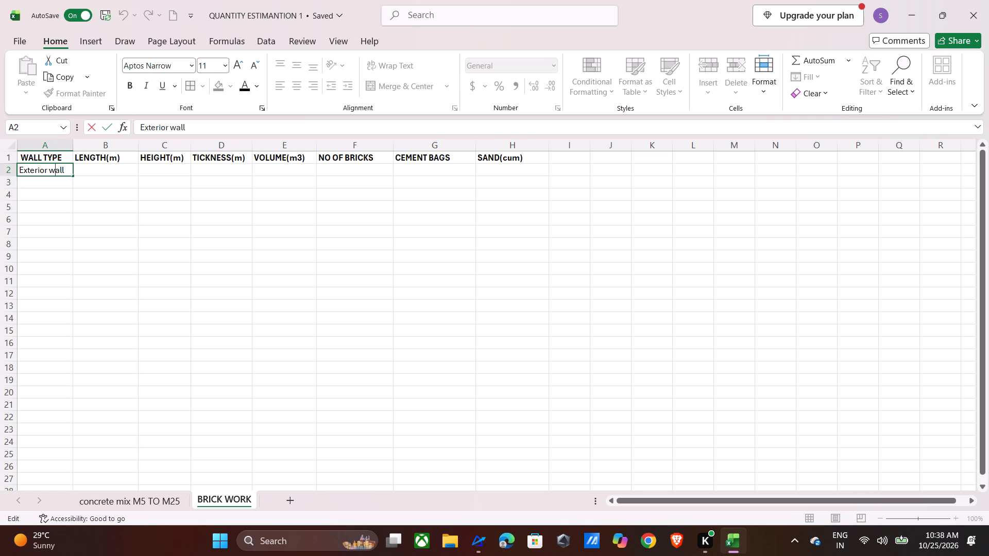
key("Left")
key("Right")
key("BackSpace")
key("w")
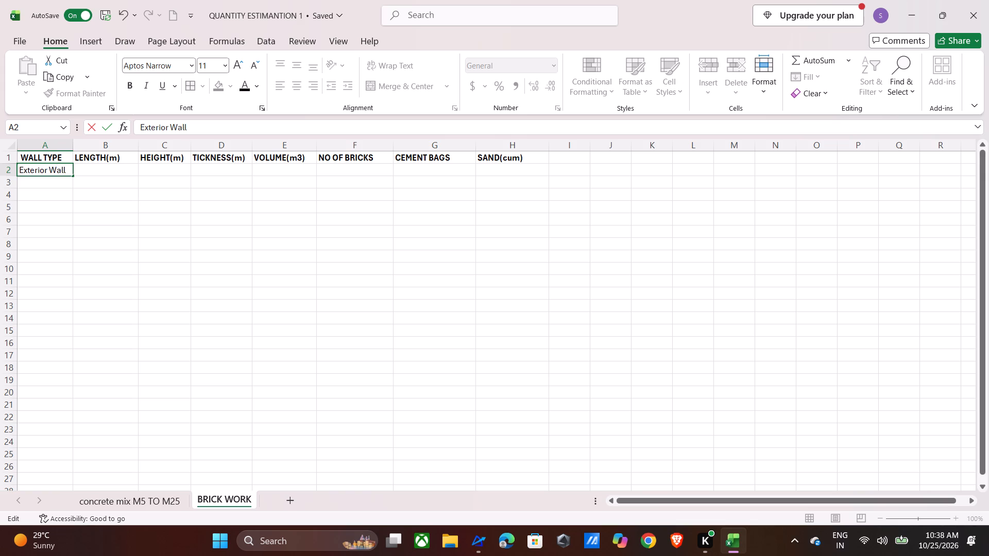
key("Down")
key("Down")
key("Return")
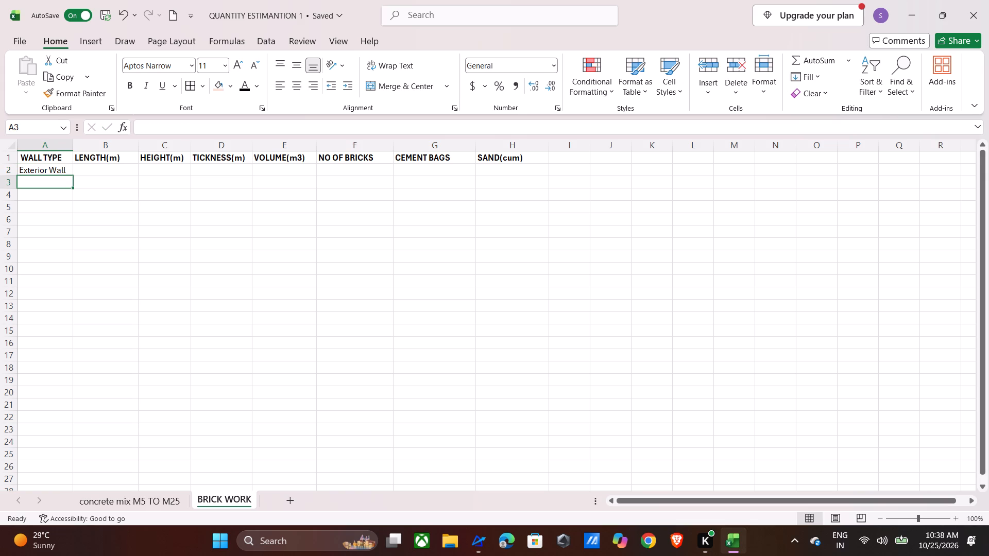
Enter Interior Wall as the second wall type in cell A3.
type("In")
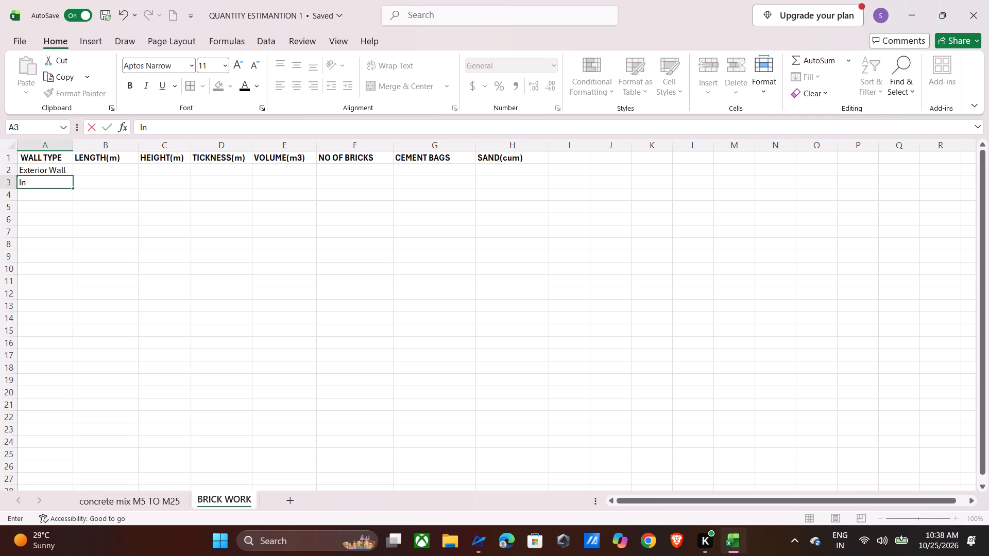
type("ter")
type("ior")
key("space")
type("Wa")
type("ll")
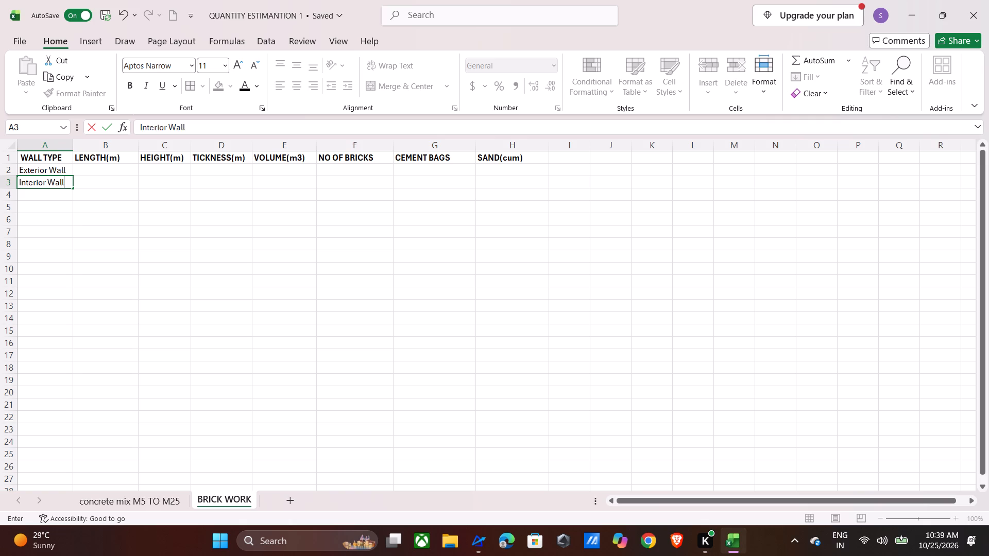
key("Right")
Enter the wall thicknesses in column D: 0.23 for the Exterior Wall and 0.115 for the Interior Wall.
key("Right")
key("Right")
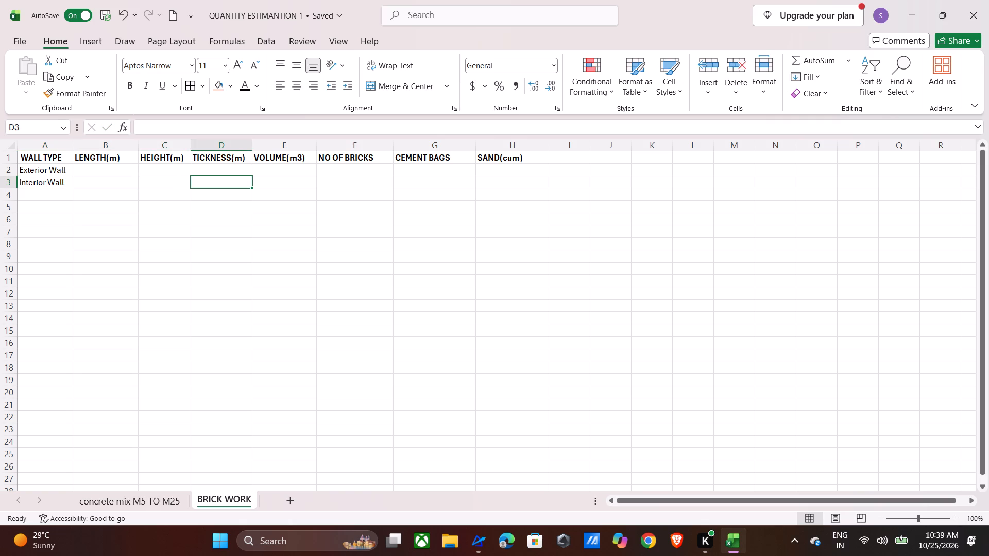
key("Up")
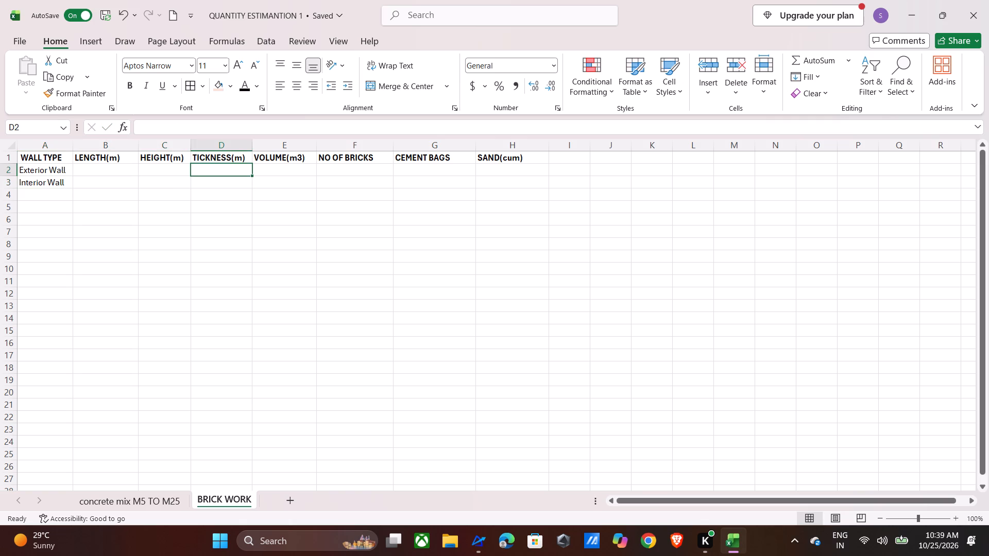
type("0.23")
key("Down")
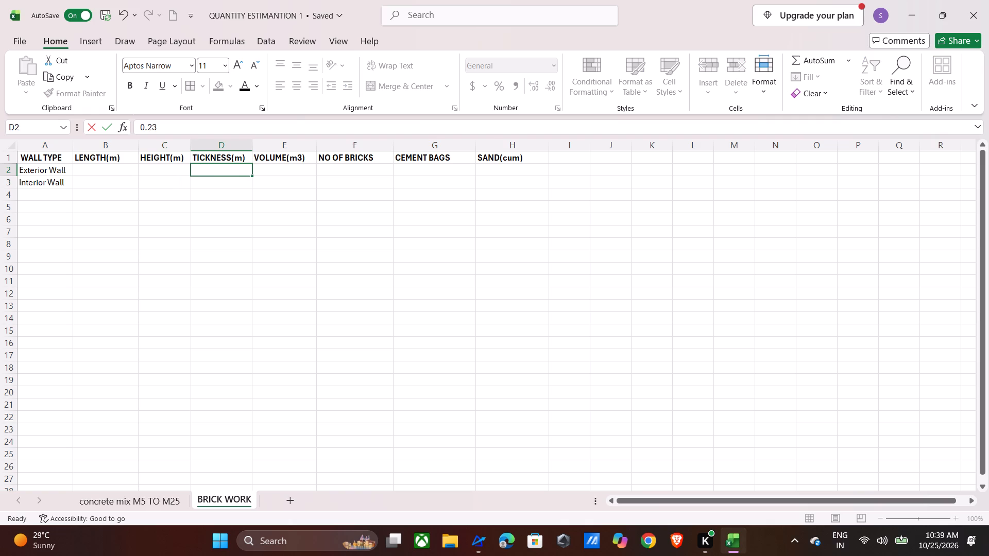
type("0.45")
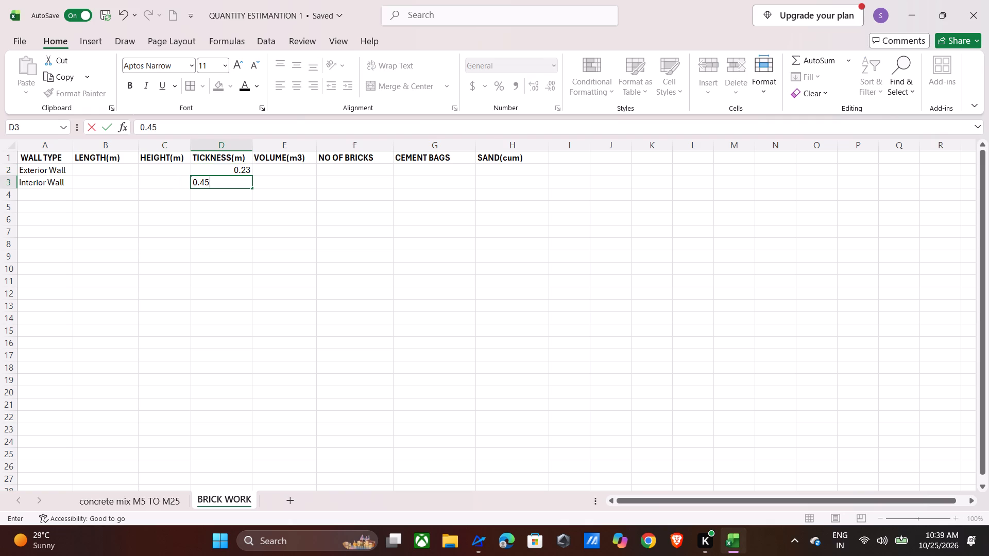
key("BackSpace")
key("BackSpace")
key("BackSpace")
type(".115")
key("Return")
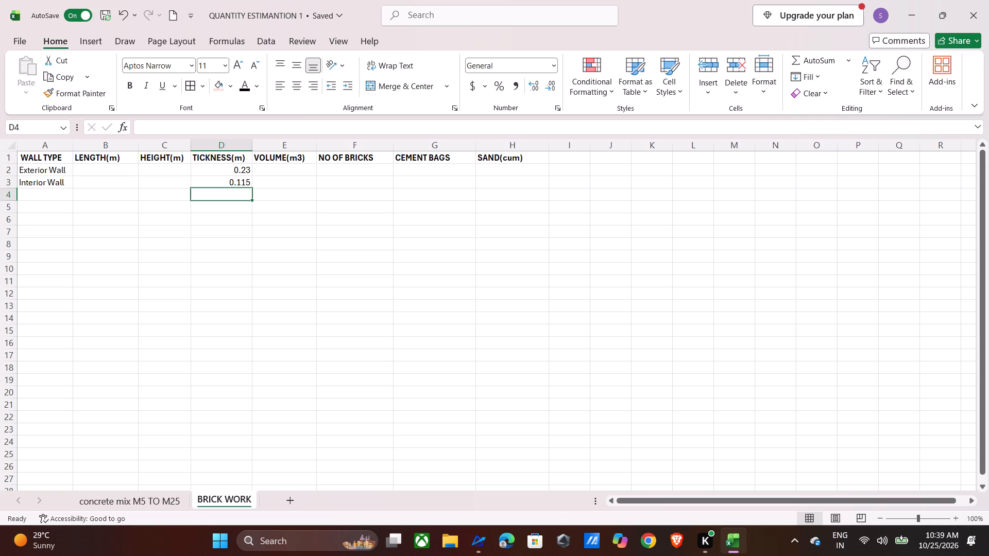
Enter the Exterior Wall volume formula =B2*C2*D2 in cell E2.
left_click(271, 172)
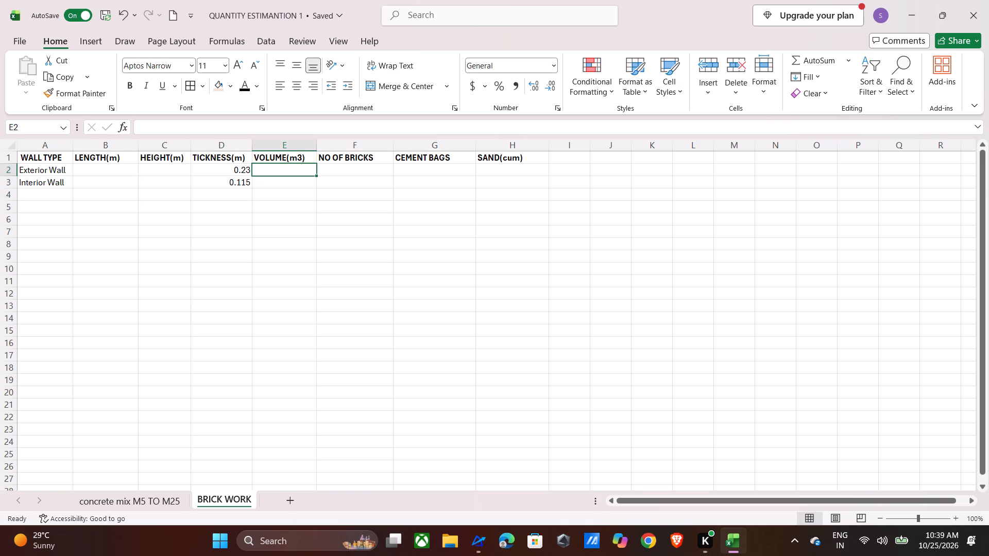
key("equal")
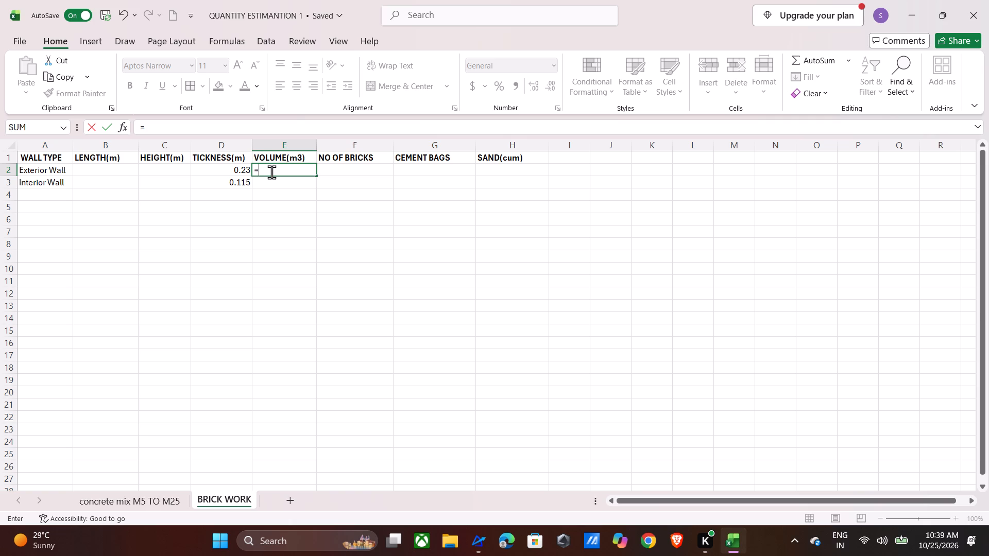
left_click(118, 171)
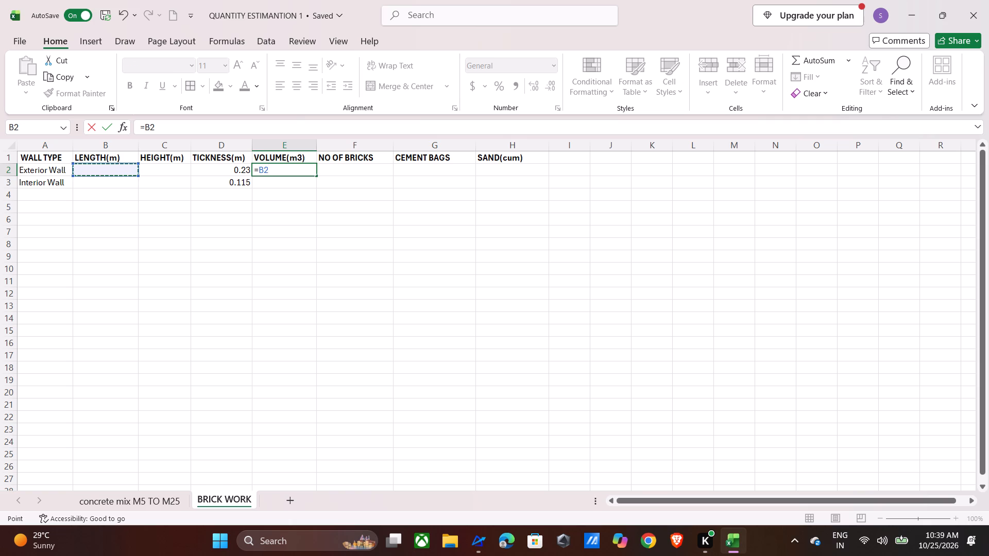
key("shift+asterisk")
left_click(166, 171)
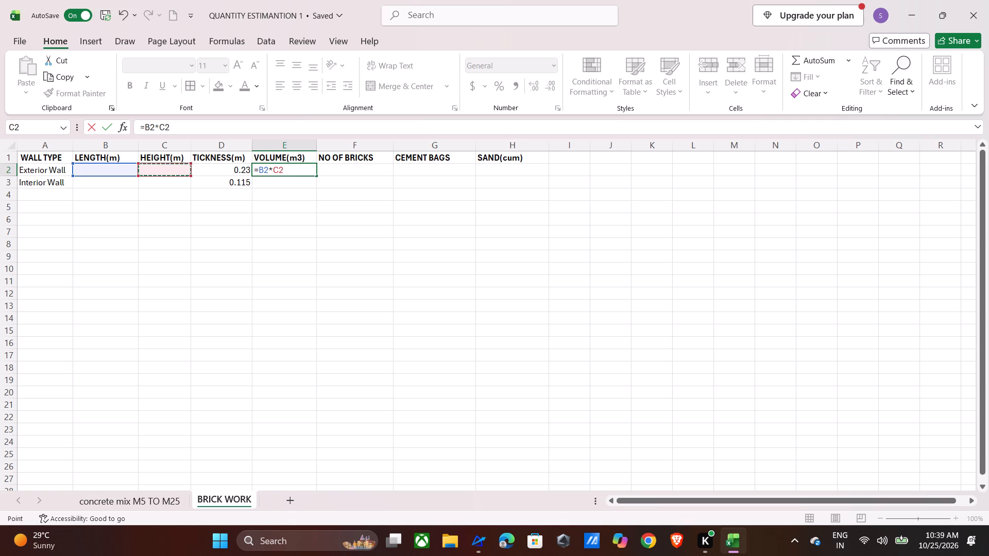
key("shift+asterisk")
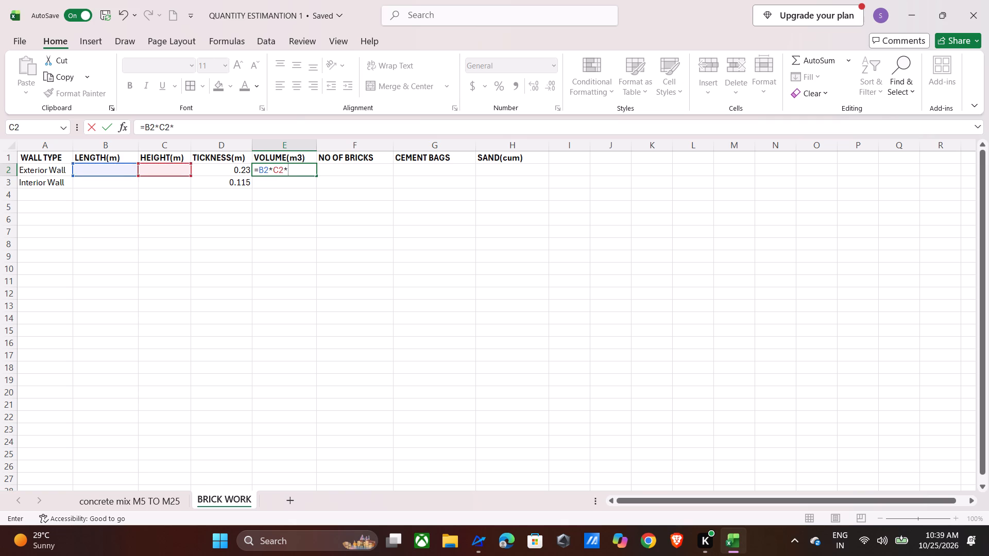
left_click(207, 171)
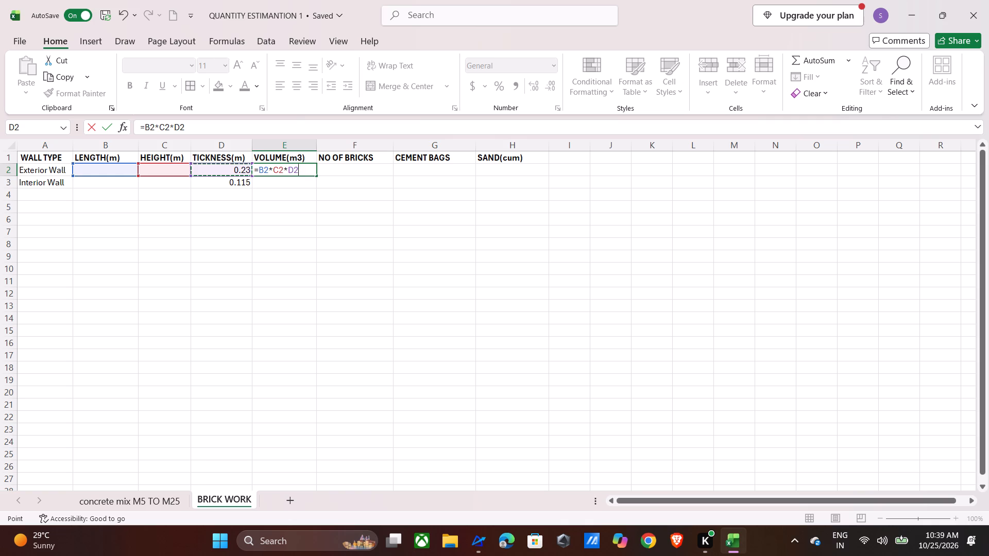
key("Return")
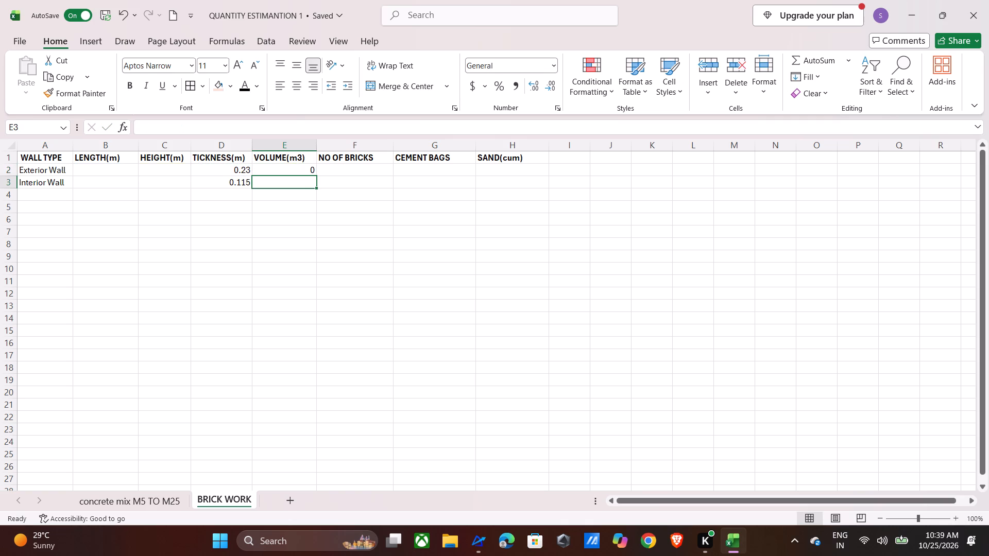
Enter the Exterior Wall dimensions: length 5 in cell B2 and height 7 in cell C2.
left_click(113, 168)
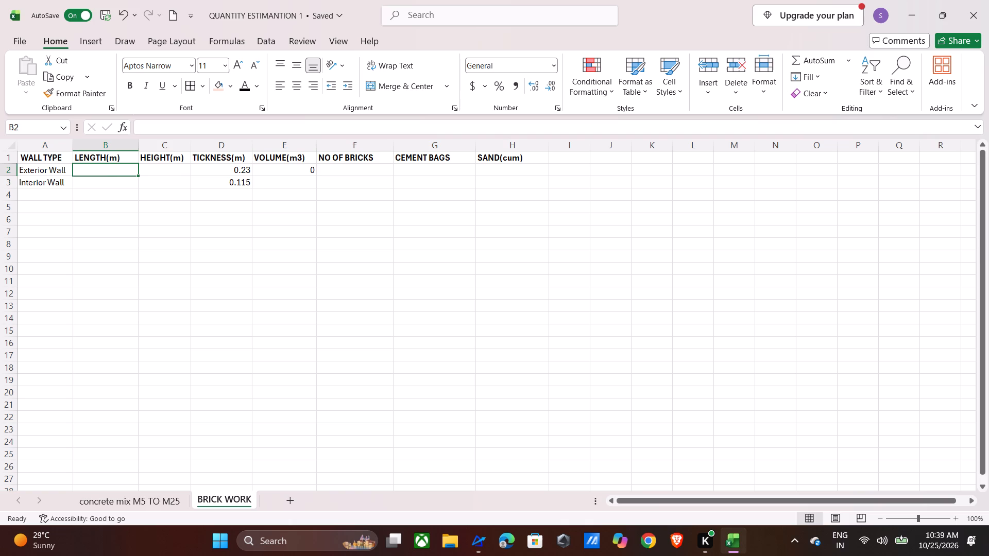
key("5")
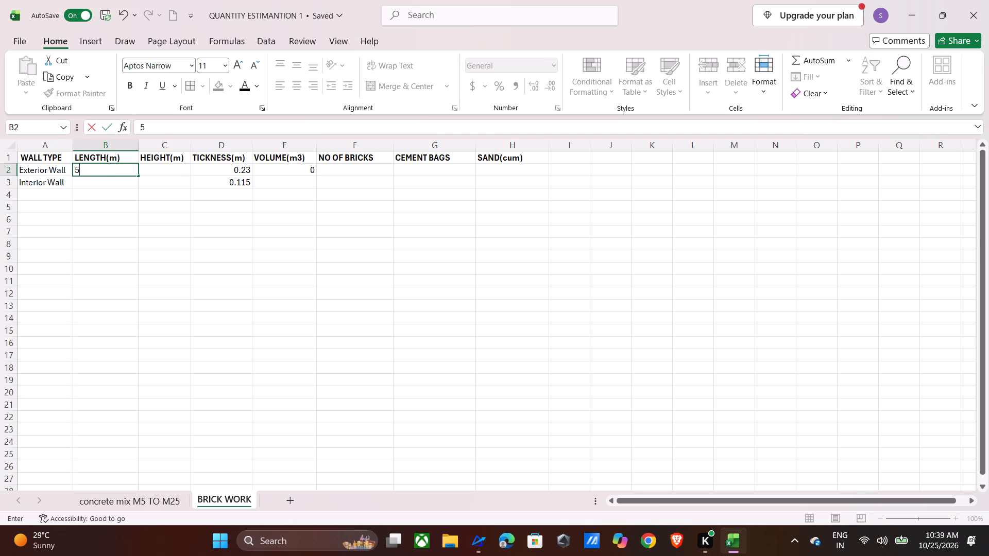
left_click(152, 168)
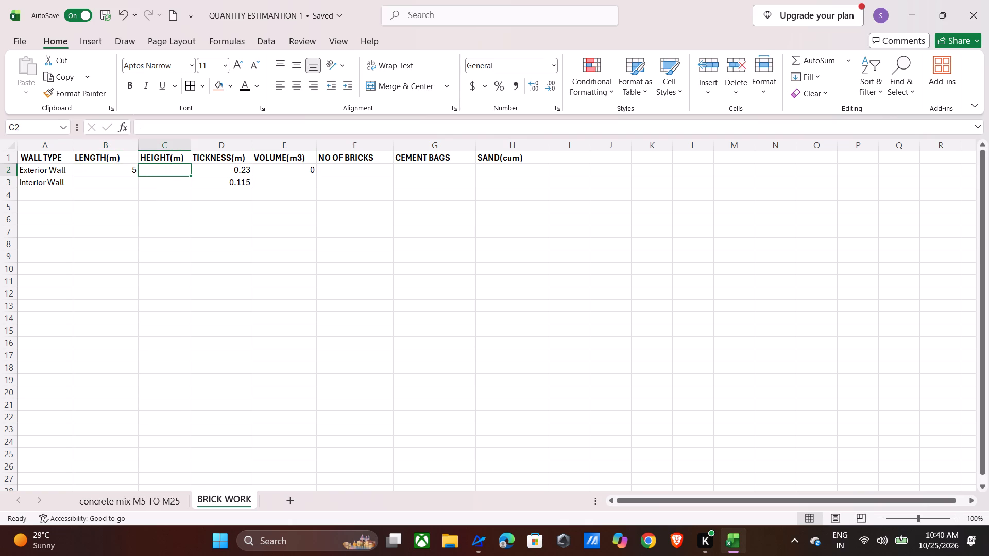
key("7")
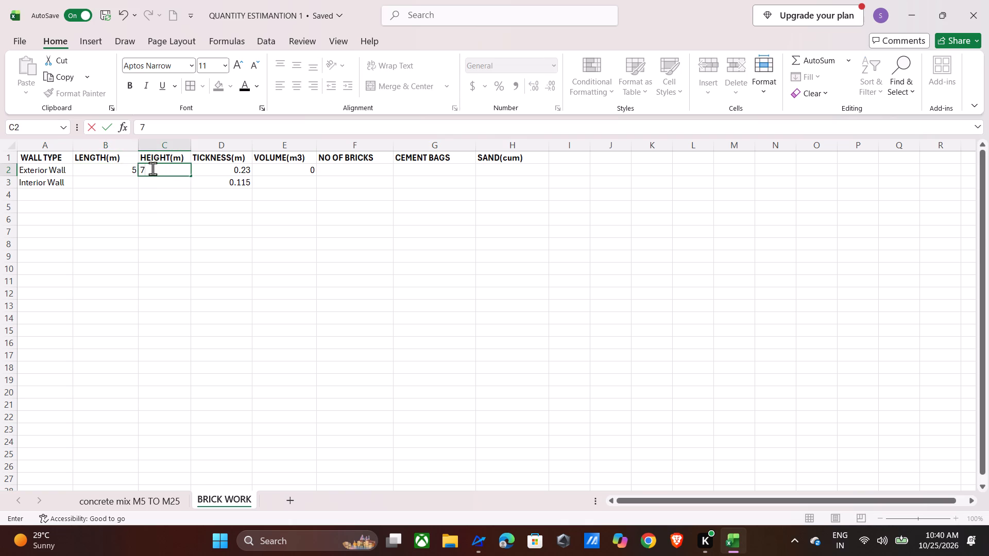
key("Return")
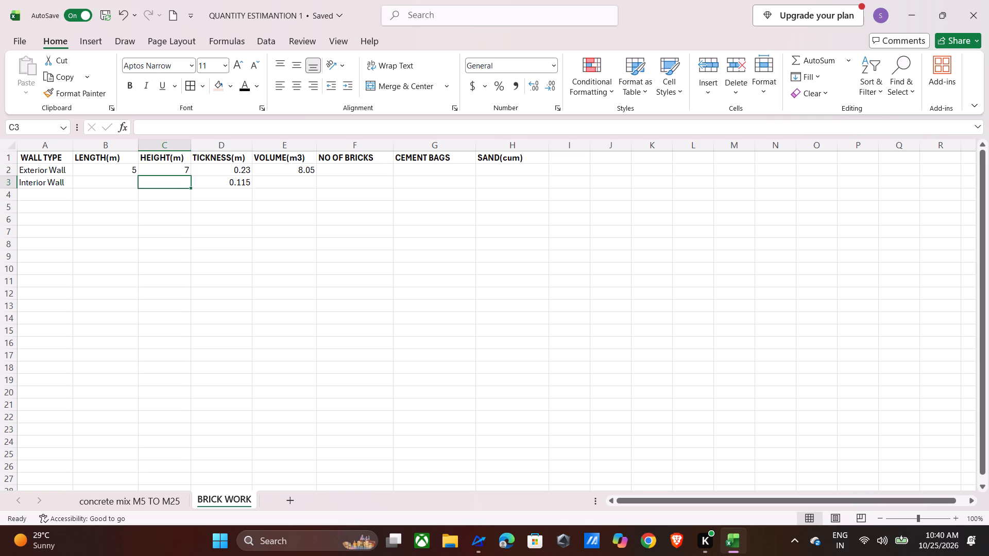
Enter 5 as the Interior Wall length in cell B3.
left_click(120, 184)
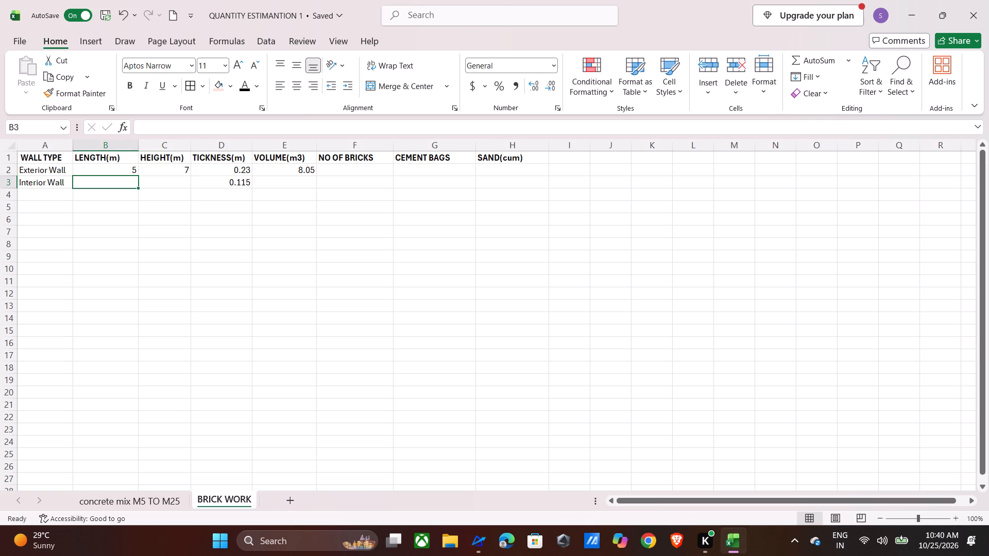
key("5")
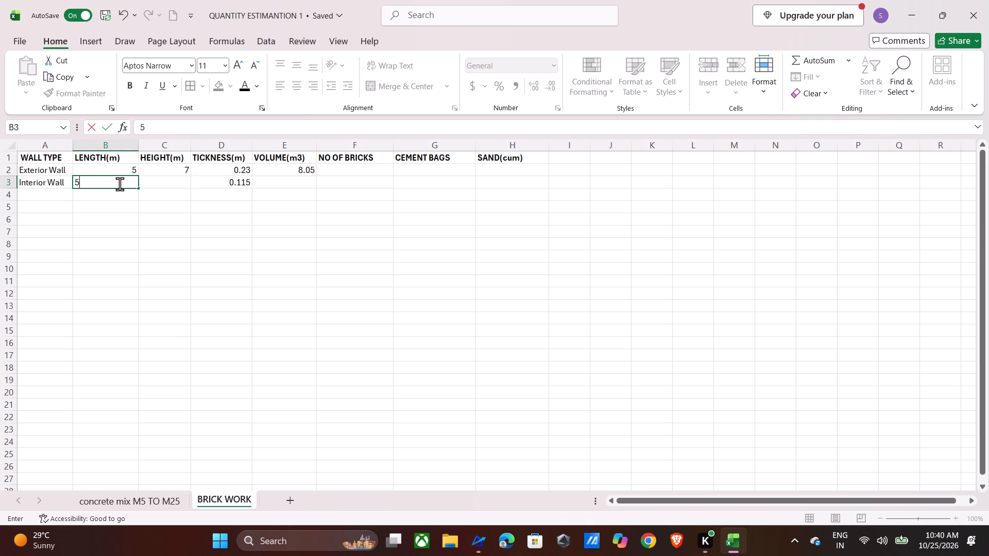
key("Return")
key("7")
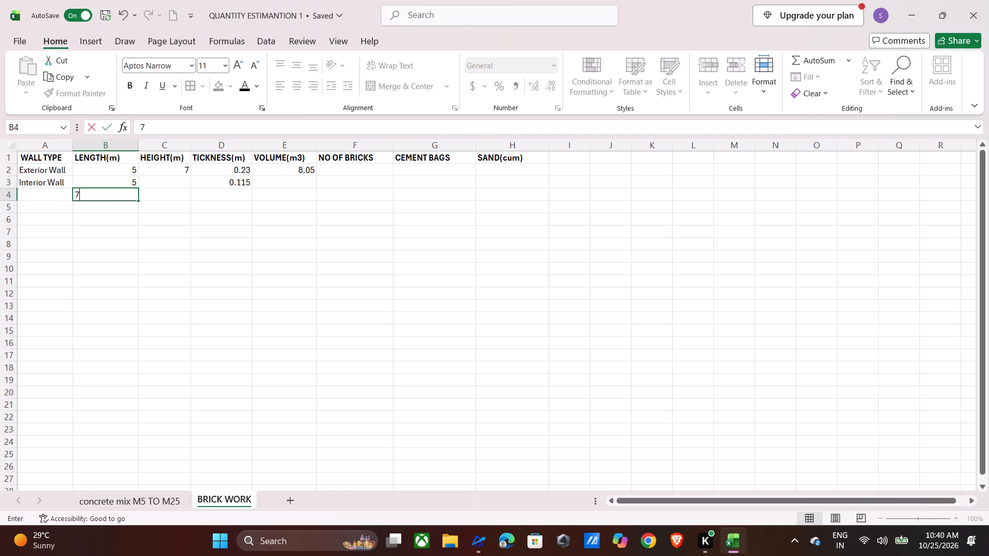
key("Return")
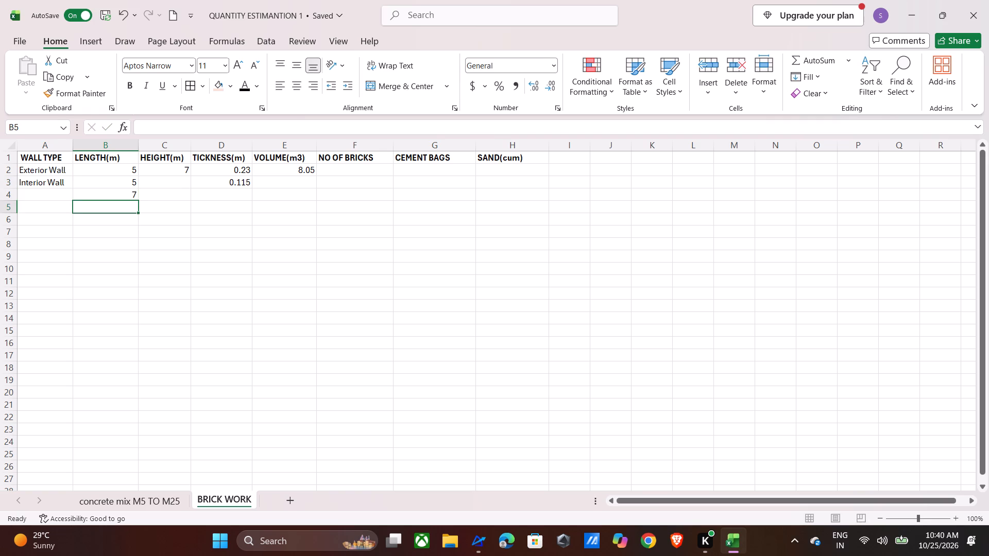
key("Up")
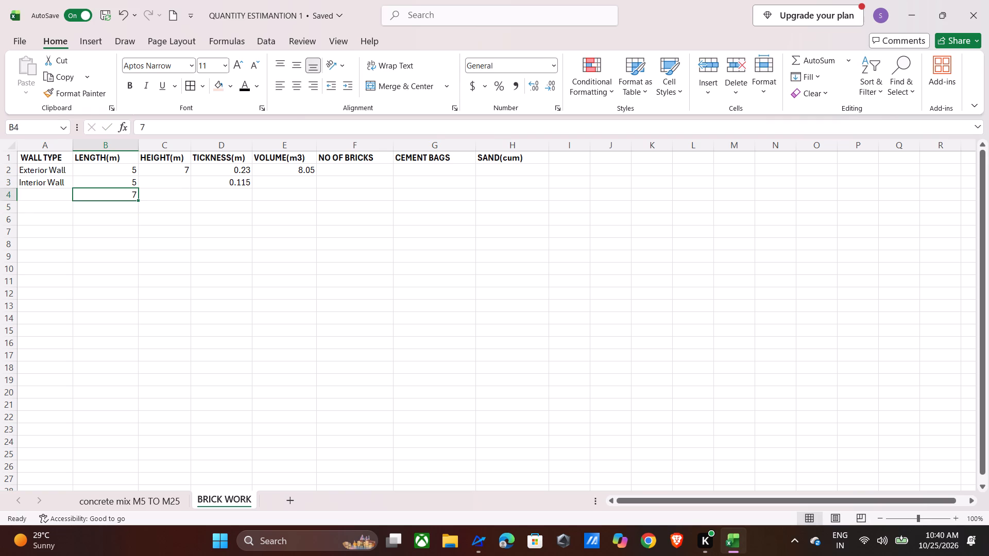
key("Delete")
Enter 7 as the Interior Wall height in cell C3.
key("Right")
key("Up")
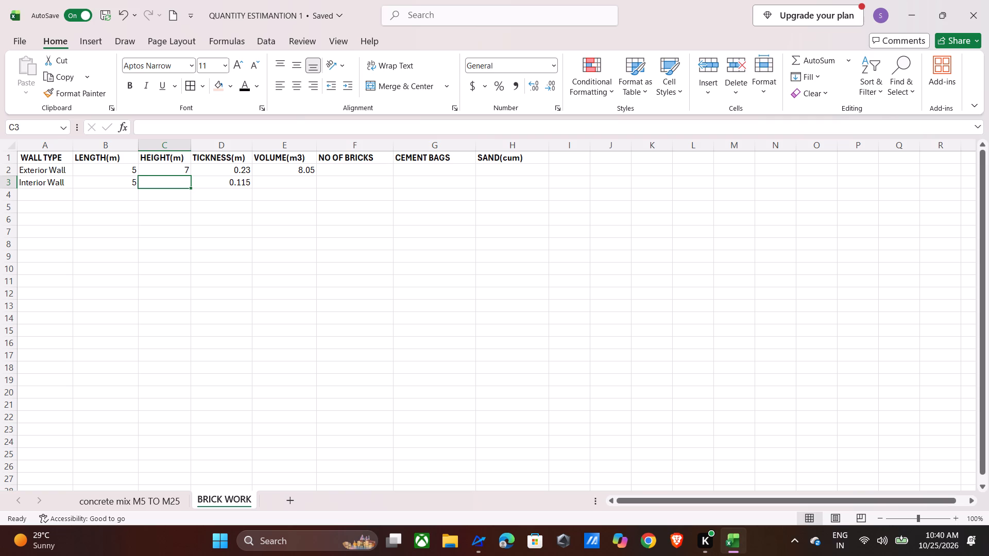
key("7")
key("Return")
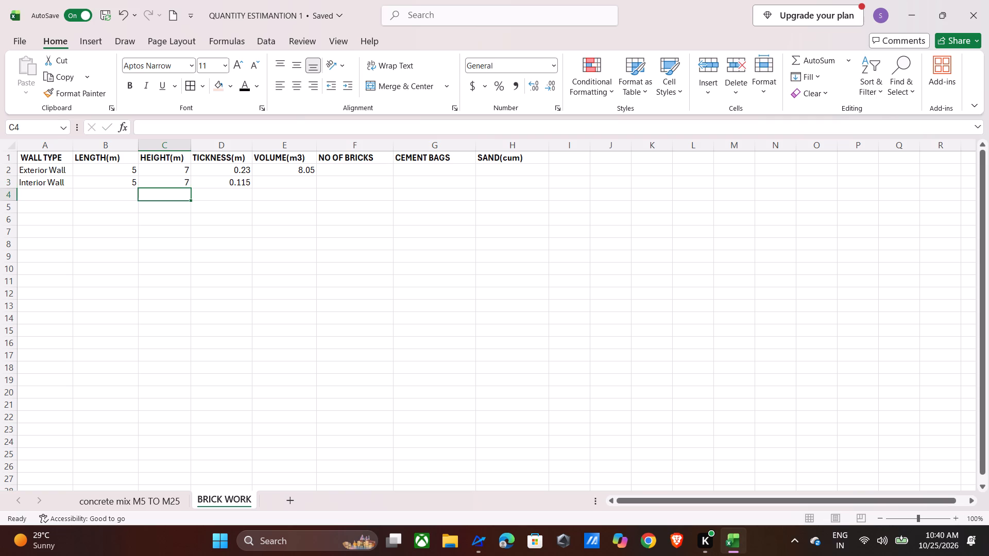
Enter the Interior Wall volume formula =B3*C3*D3 in cell E3.
left_click(294, 184)
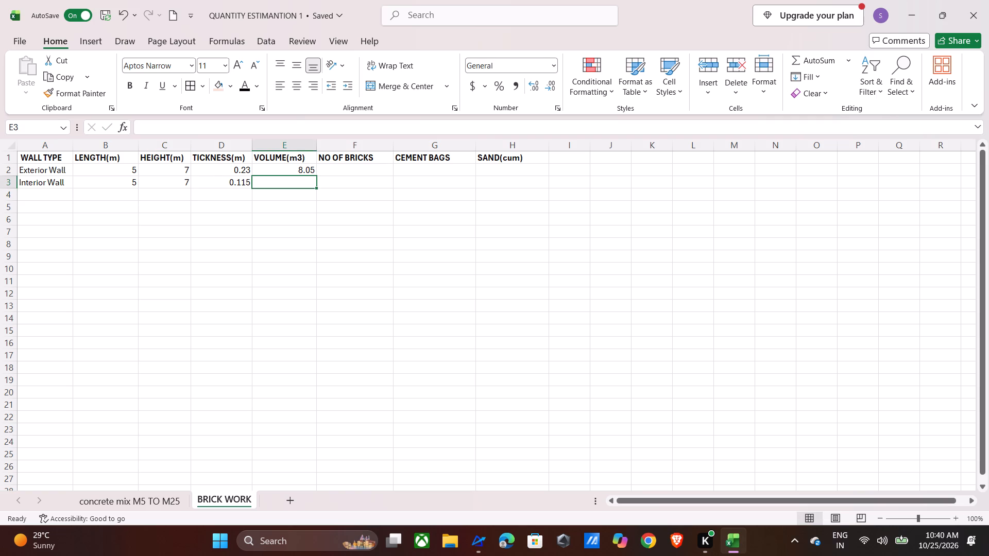
key("equal")
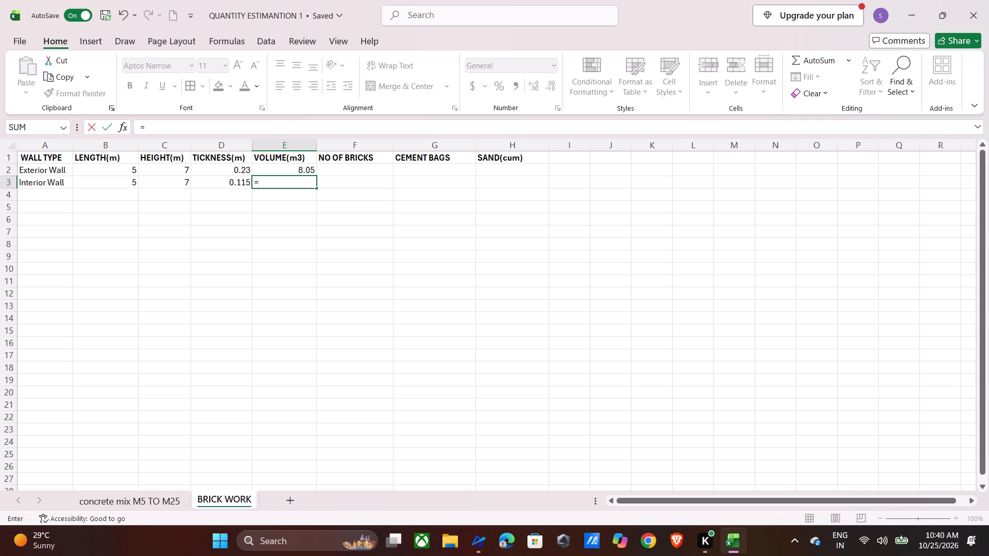
left_click(125, 186)
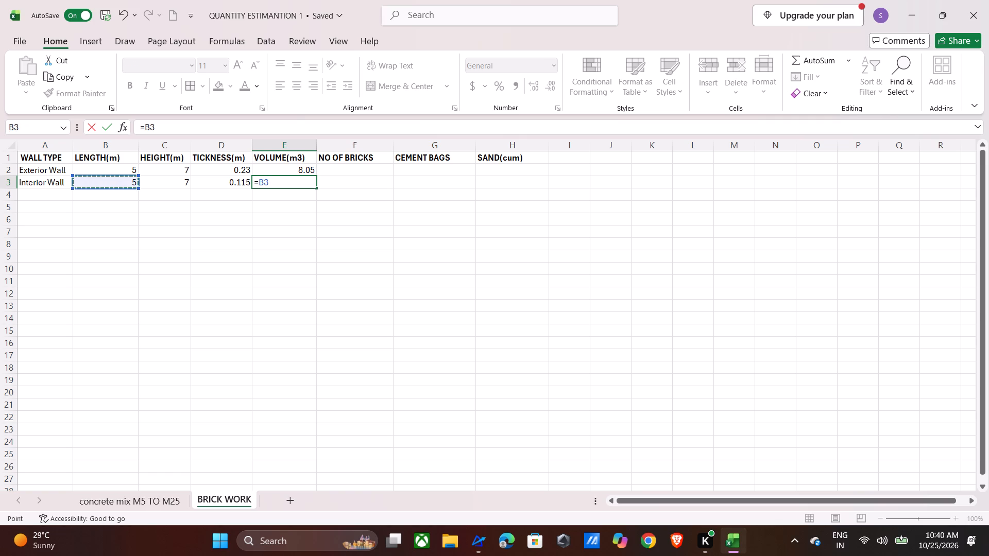
key("shift+asterisk")
left_click(162, 192)
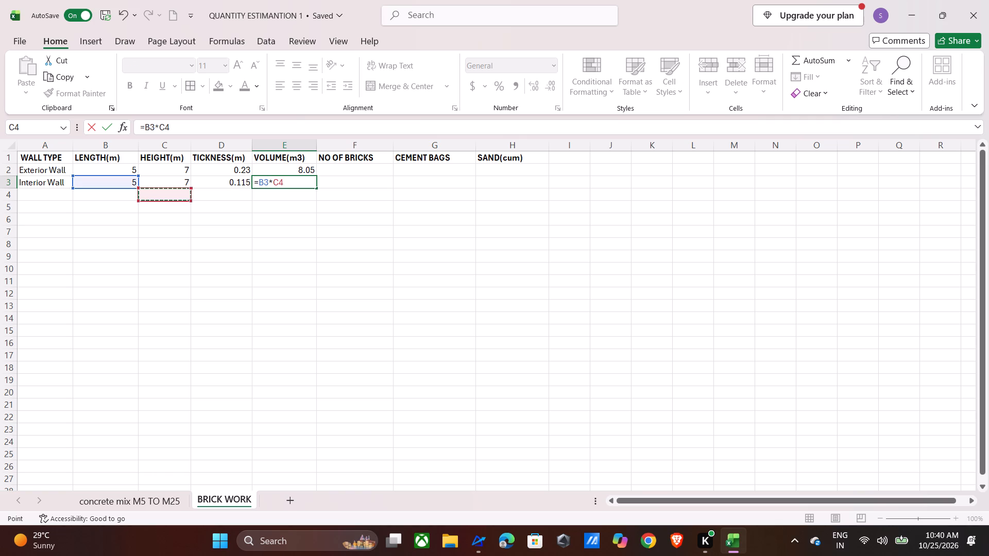
left_click(161, 183)
key("shift+asterisk")
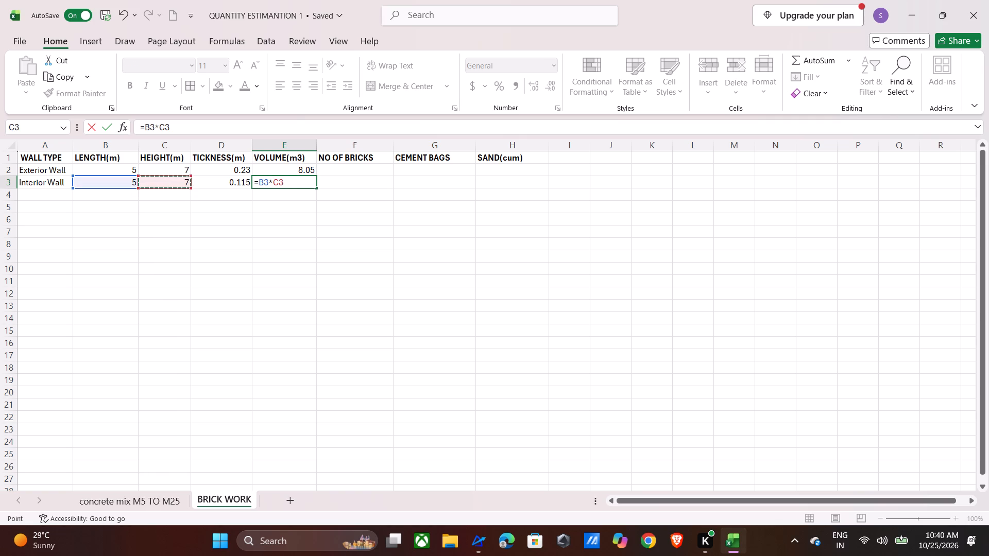
left_click(207, 183)
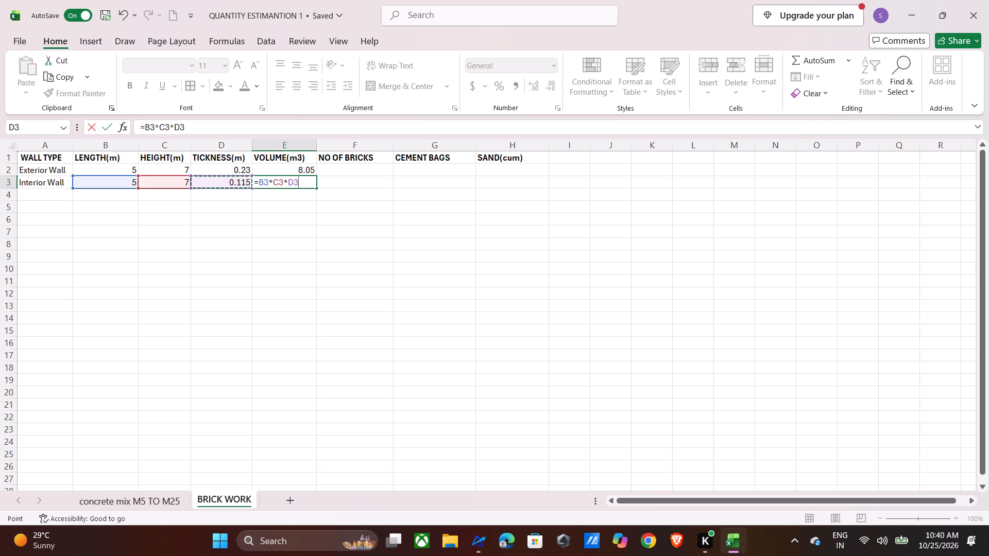
key("Return")
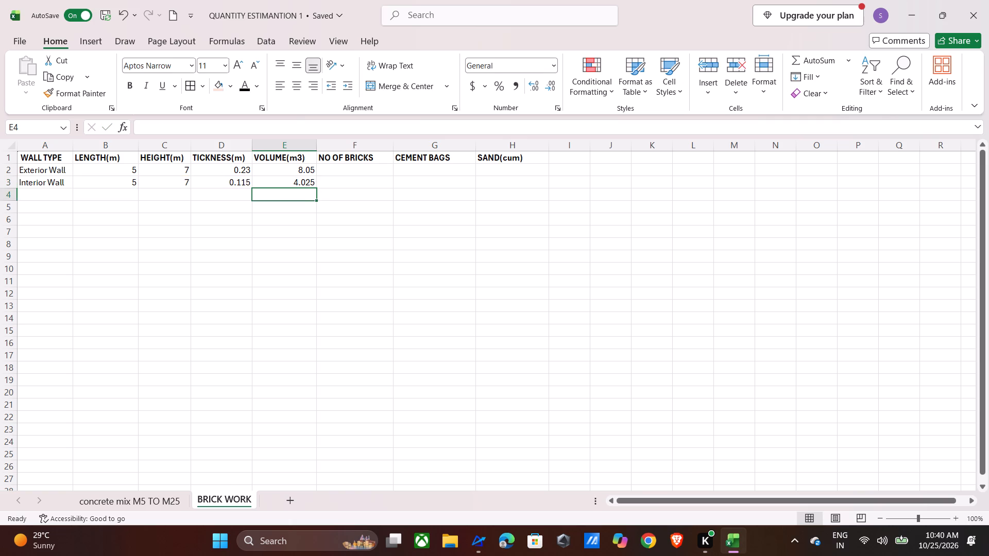
Enter the Exterior Wall number of bricks formula =E2*500 in cell F2.
left_click(335, 170)
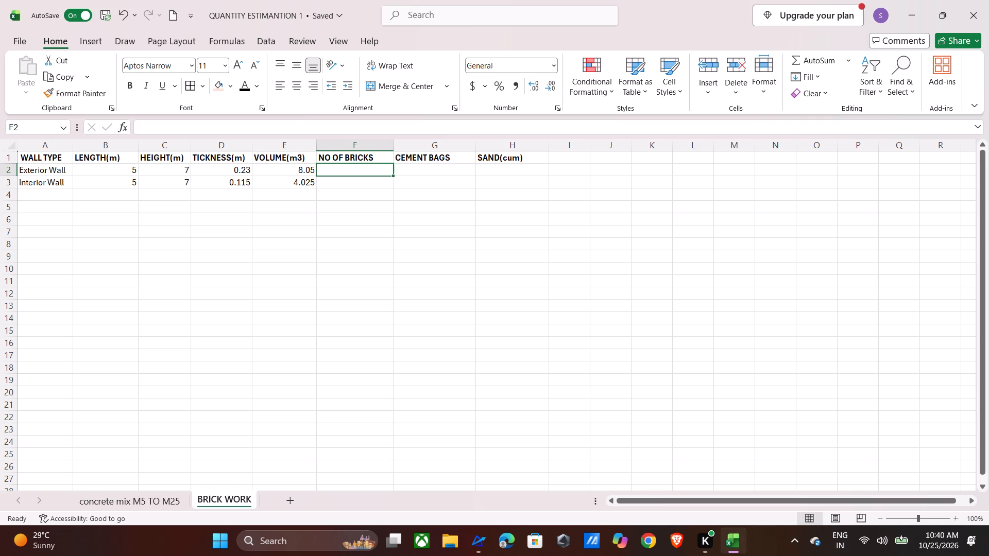
key("equal")
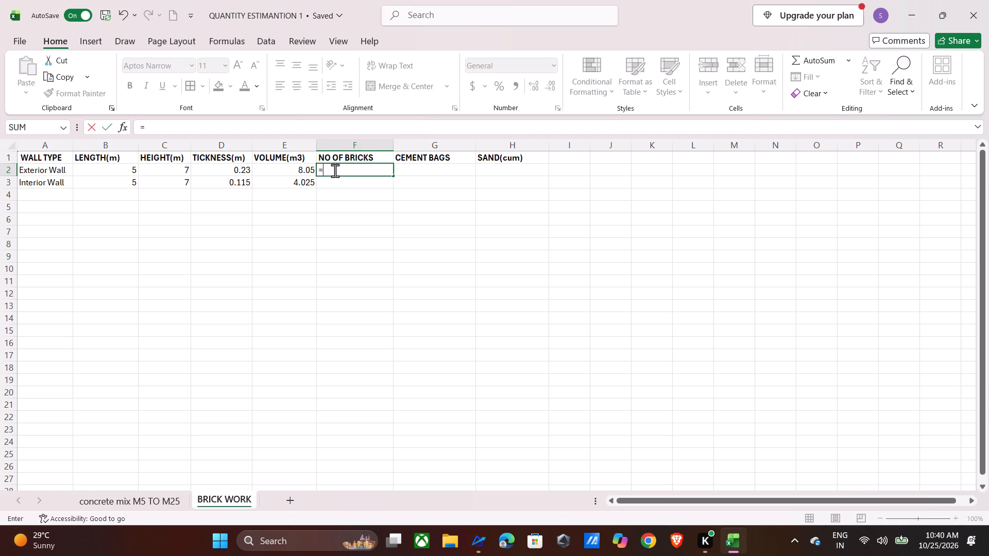
left_click(313, 171)
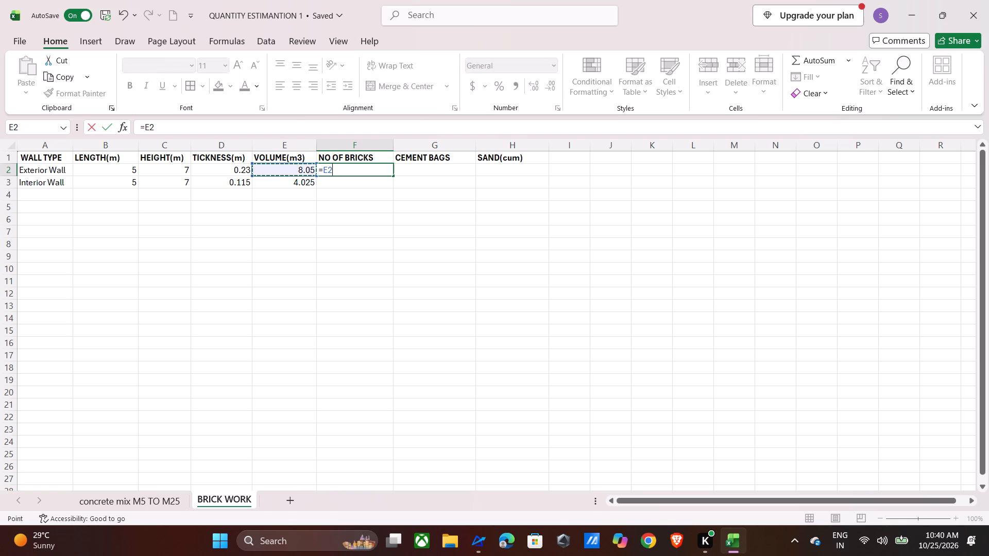
key("shift+asterisk")
type("500")
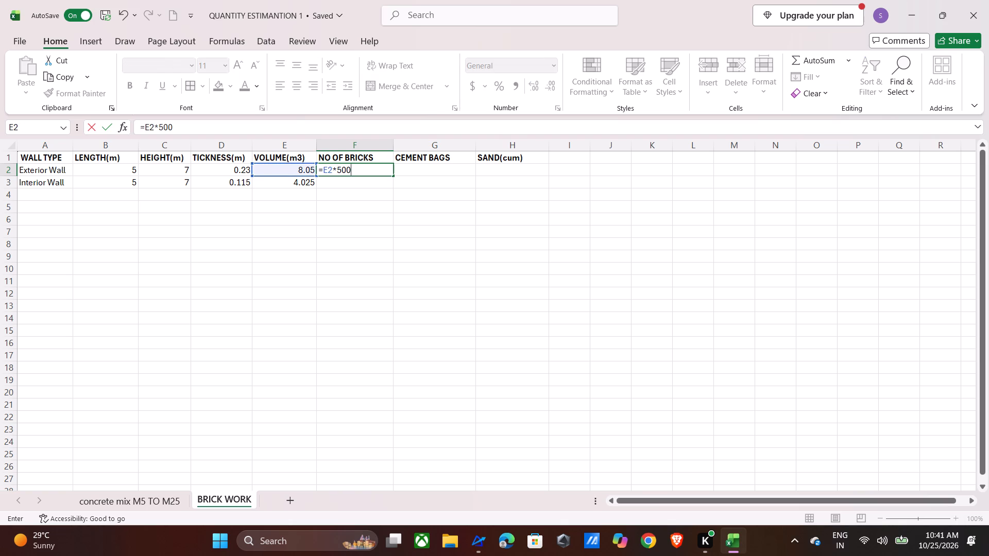
key("Return")
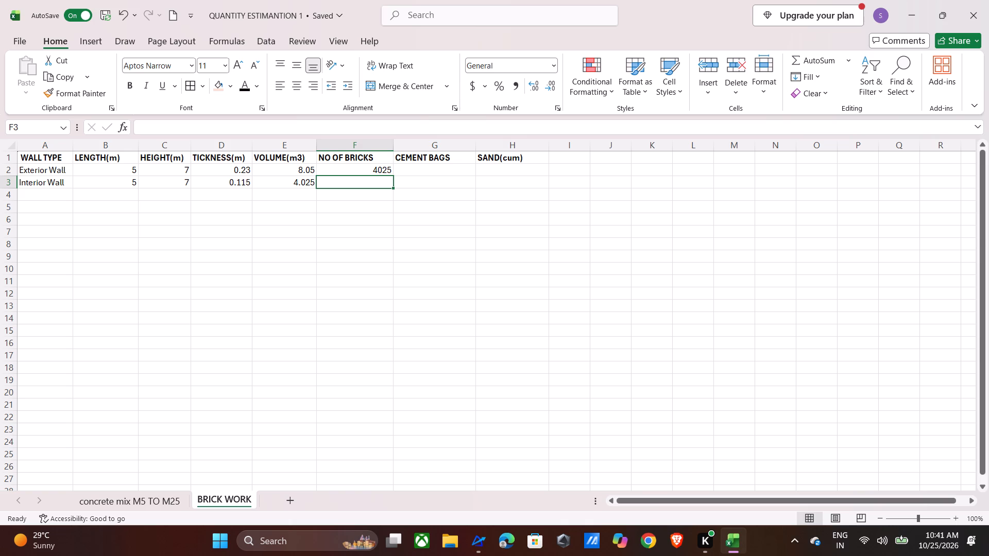
Enter the Interior Wall number of bricks formula =E3*500 in cell F3.
key("equal")
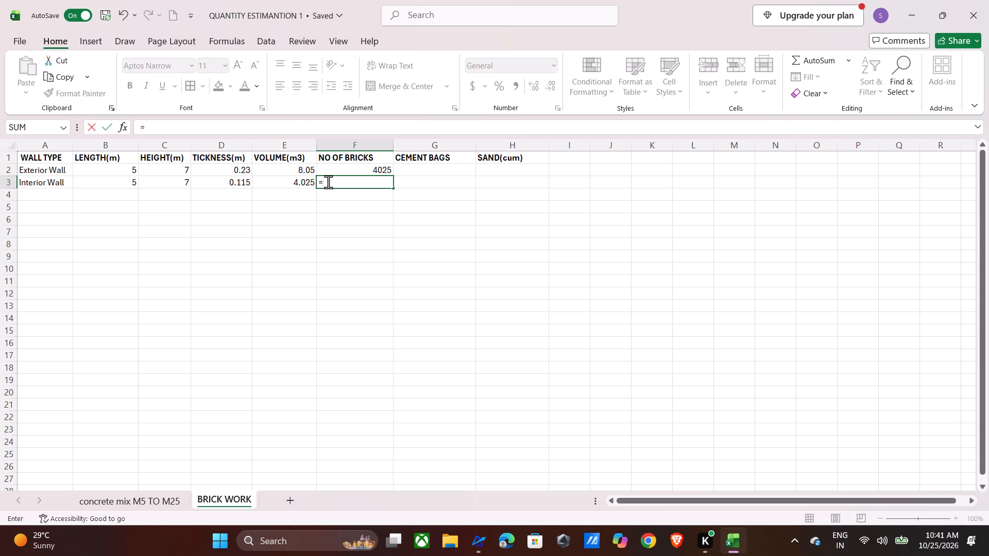
left_click(299, 182)
key("shift+asterisk")
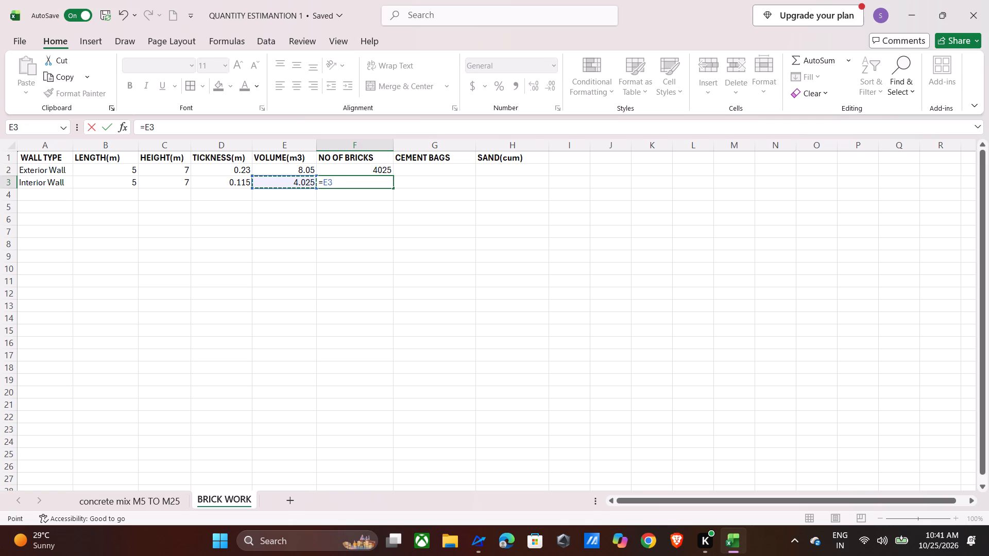
type("500")
key("Return")
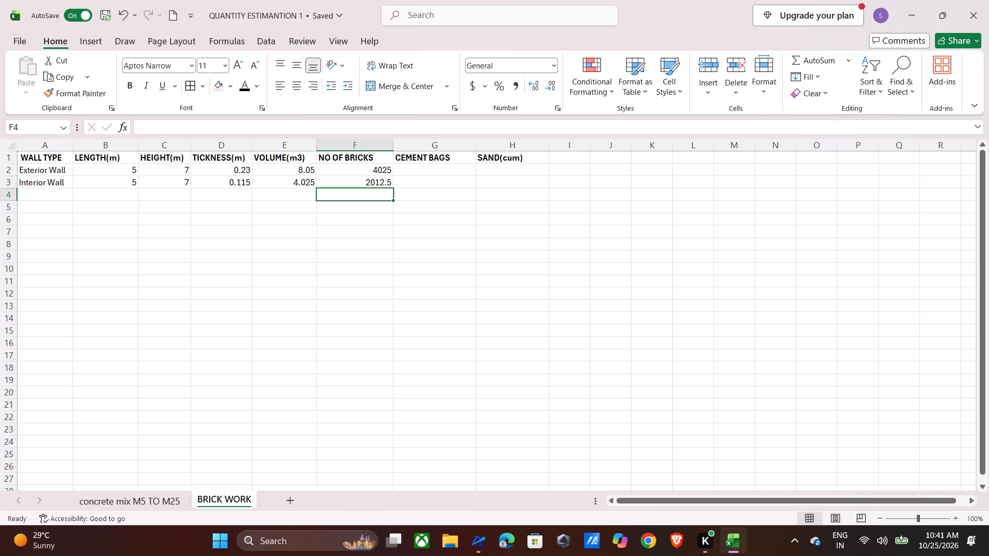